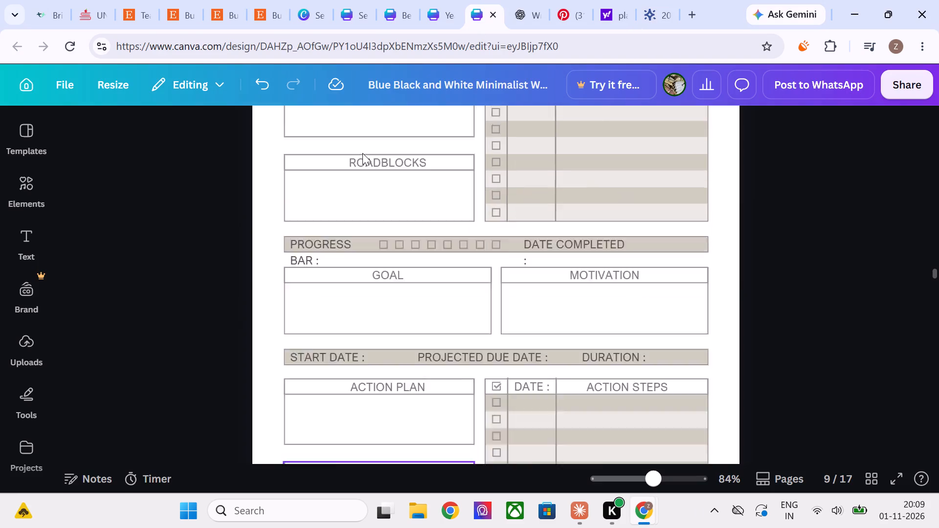
{"action": "scroll", "coordinate": [362, 153], "scroll_direction": "up", "scroll_amount": 9}
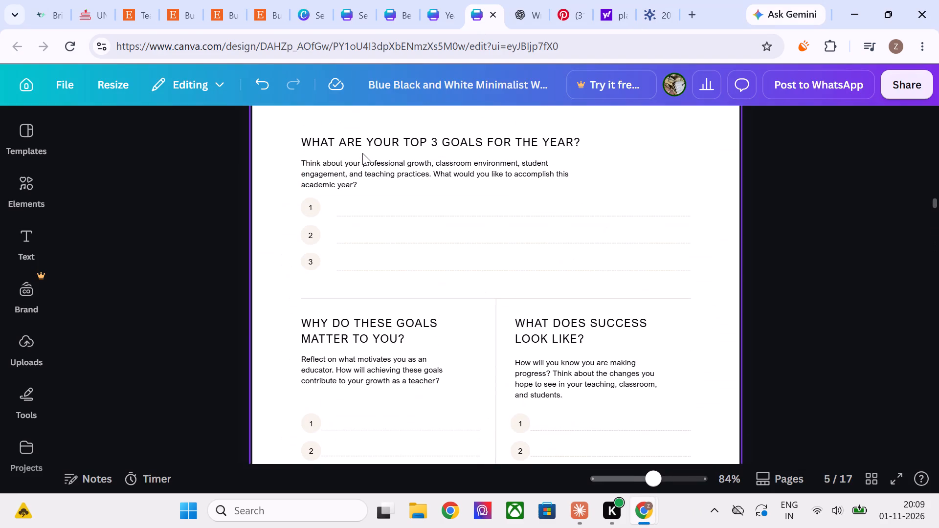
{"action": "scroll", "coordinate": [362, 153], "scroll_direction": "up", "scroll_amount": 20}
{"action": "scroll", "coordinate": [362, 153], "scroll_direction": "up", "scroll_amount": 7}
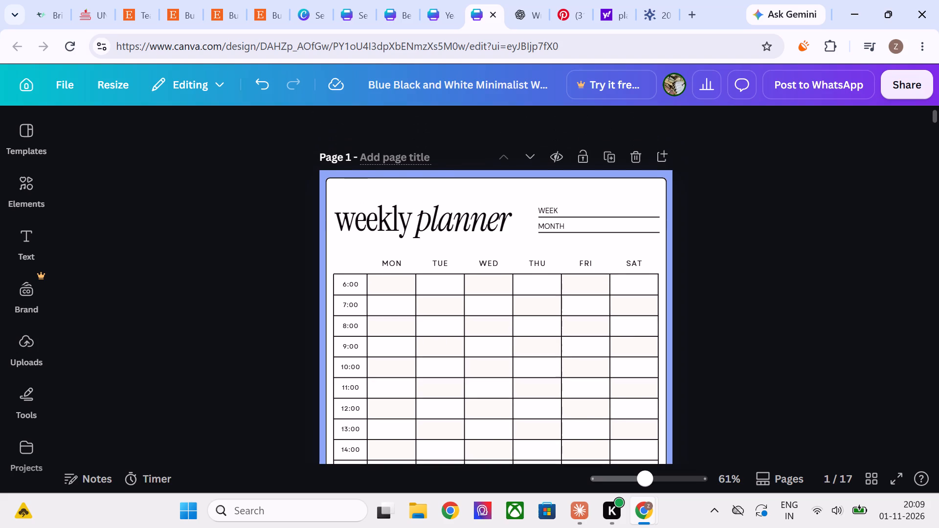
{"action": "scroll", "coordinate": [362, 153], "scroll_direction": "down", "scroll_amount": 4}
{"action": "scroll", "coordinate": [362, 153], "scroll_direction": "up", "scroll_amount": 6}
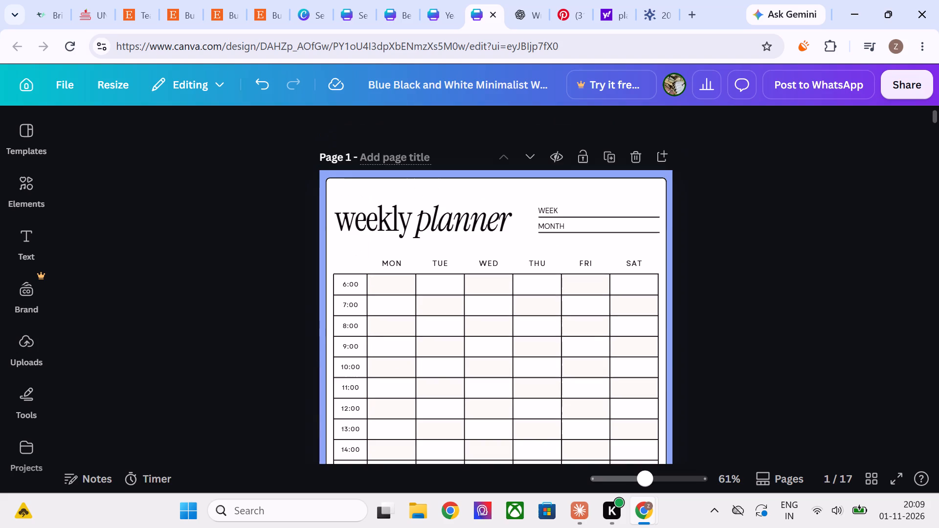
{"action": "left_click", "coordinate": [631, 163]}
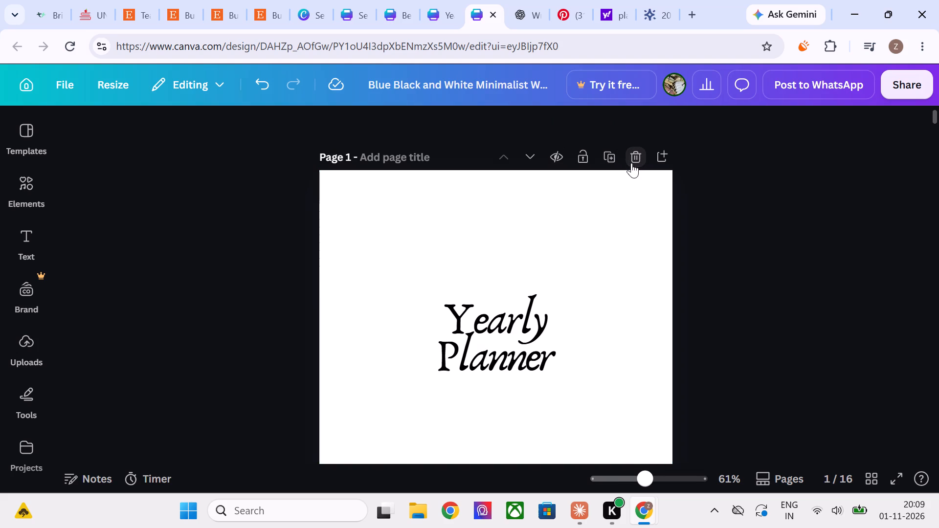
Look through the planner pages from the Yearly Planner cover to the last page.
{"action": "scroll", "coordinate": [765, 320], "scroll_direction": "down", "scroll_amount": 14}
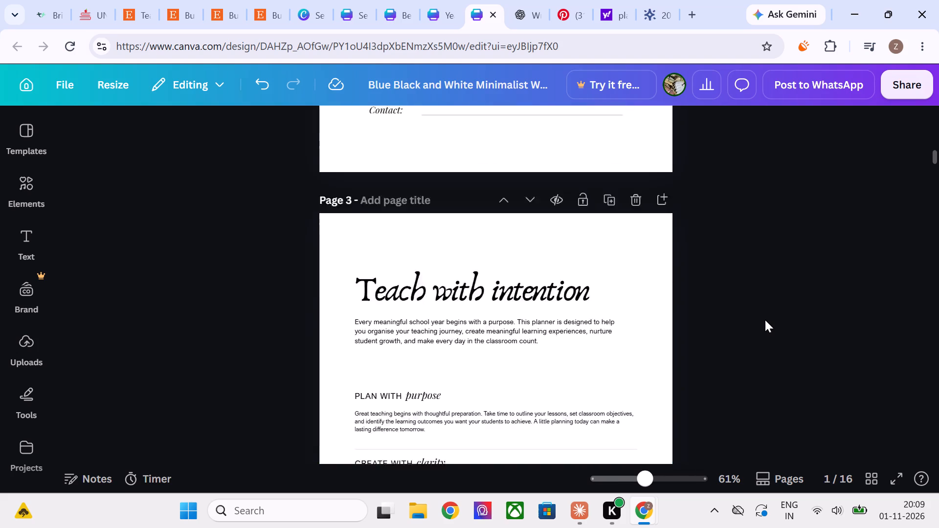
{"action": "scroll", "coordinate": [765, 320], "scroll_direction": "down", "scroll_amount": 15}
{"action": "scroll", "coordinate": [765, 320], "scroll_direction": "down", "scroll_amount": 10}
{"action": "scroll", "coordinate": [765, 320], "scroll_direction": "up", "scroll_amount": 2}
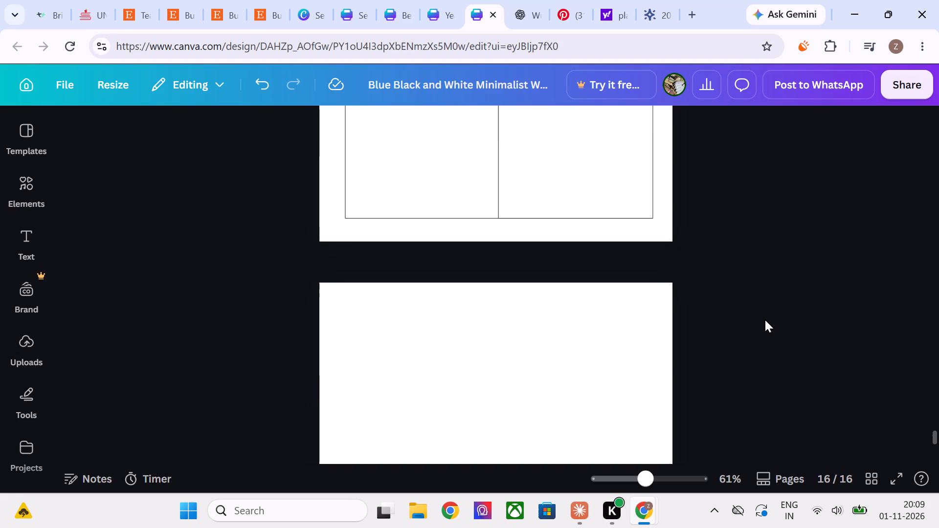
{"action": "scroll", "coordinate": [765, 320], "scroll_direction": "up", "scroll_amount": 12}
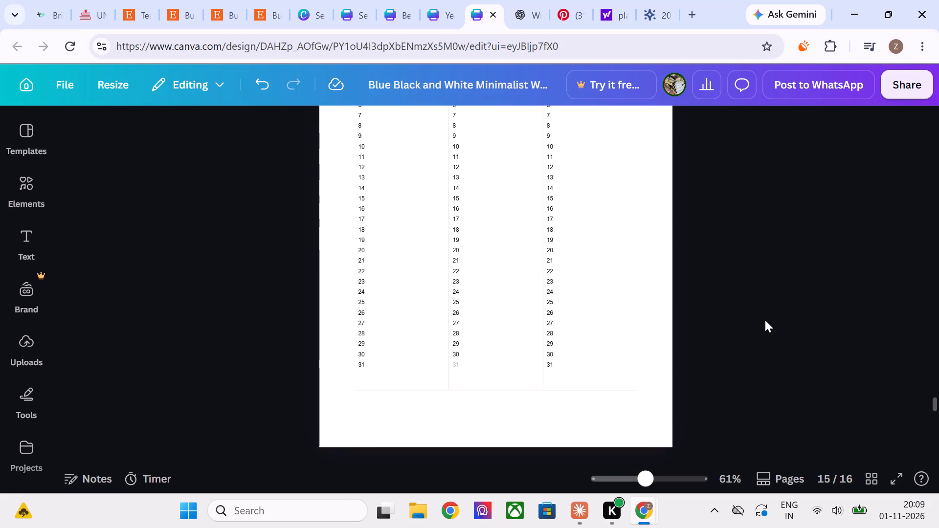
{"action": "scroll", "coordinate": [765, 320], "scroll_direction": "up", "scroll_amount": 1}
{"action": "scroll", "coordinate": [765, 320], "scroll_direction": "down", "scroll_amount": 9}
{"action": "scroll", "coordinate": [765, 320], "scroll_direction": "up", "scroll_amount": 5}
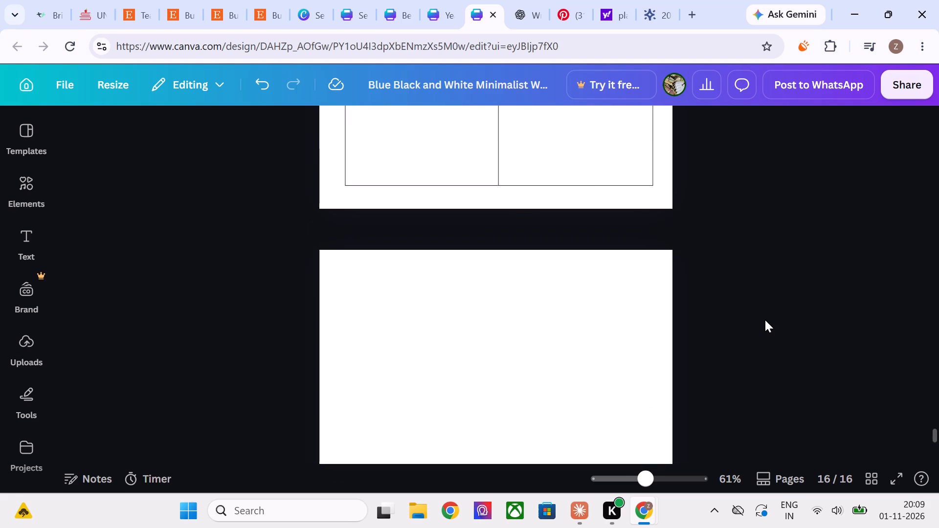
{"action": "scroll", "coordinate": [765, 320], "scroll_direction": "up", "scroll_amount": 3}
{"action": "scroll", "coordinate": [765, 320], "scroll_direction": "down", "scroll_amount": 3}
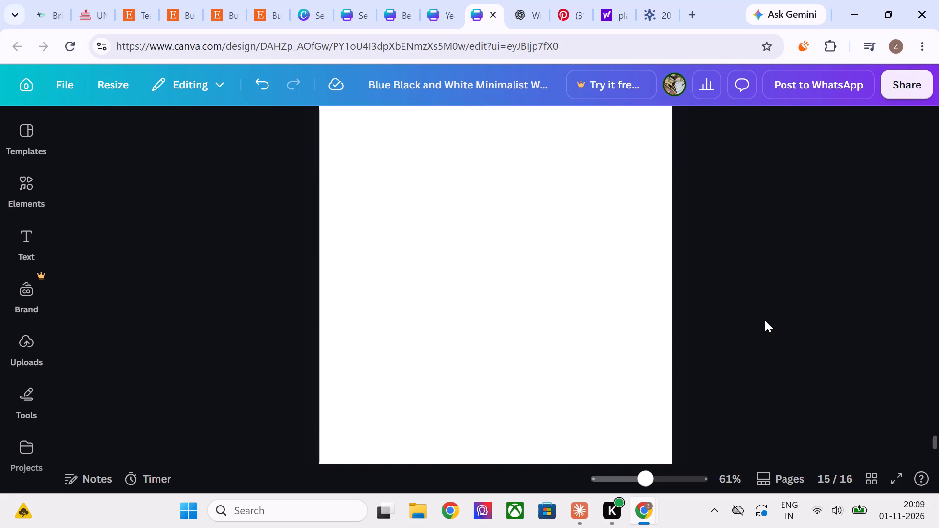
{"action": "scroll", "coordinate": [435, 220], "scroll_direction": "up", "scroll_amount": 3}
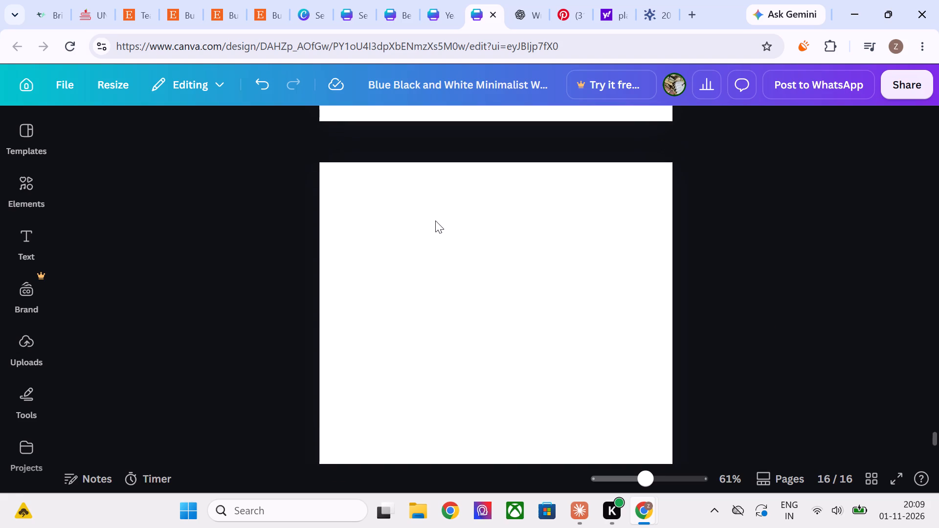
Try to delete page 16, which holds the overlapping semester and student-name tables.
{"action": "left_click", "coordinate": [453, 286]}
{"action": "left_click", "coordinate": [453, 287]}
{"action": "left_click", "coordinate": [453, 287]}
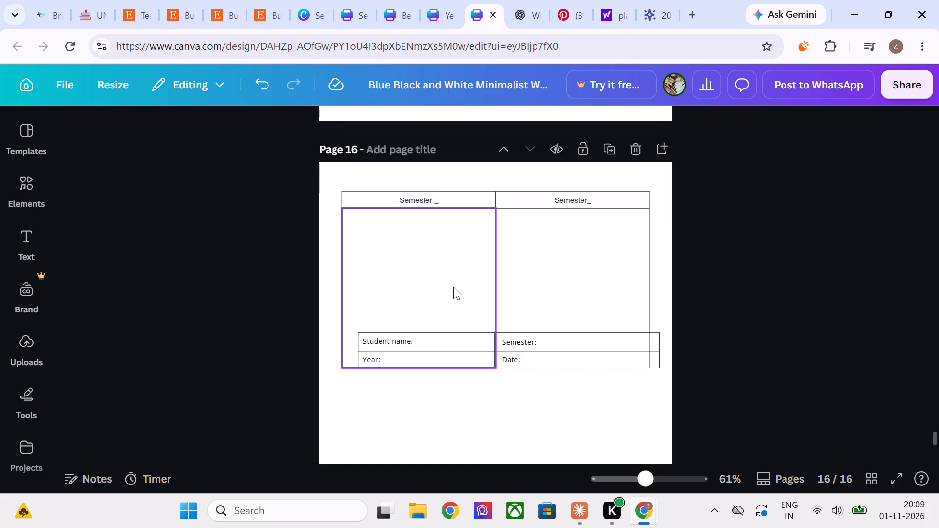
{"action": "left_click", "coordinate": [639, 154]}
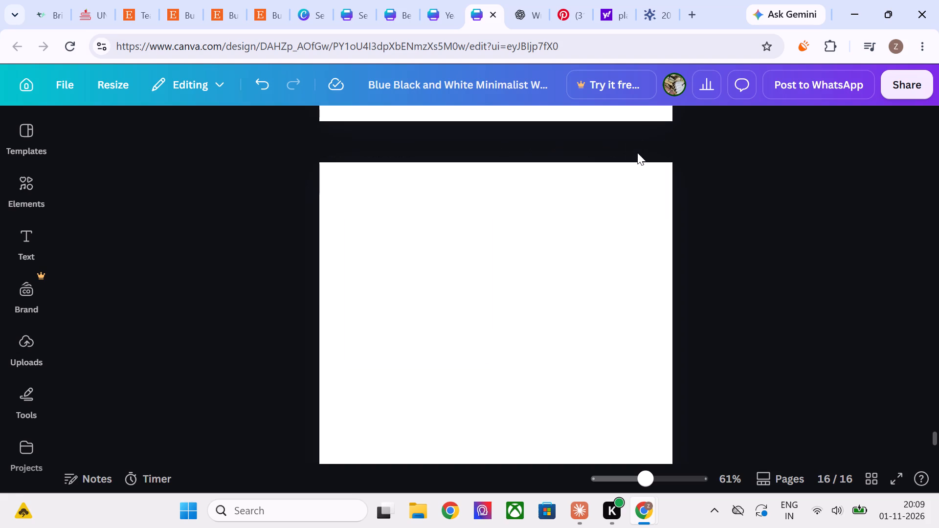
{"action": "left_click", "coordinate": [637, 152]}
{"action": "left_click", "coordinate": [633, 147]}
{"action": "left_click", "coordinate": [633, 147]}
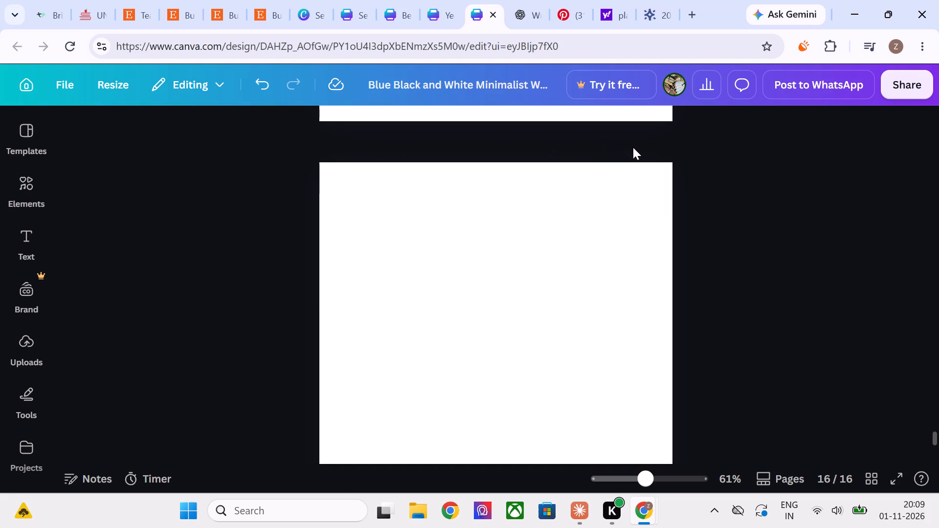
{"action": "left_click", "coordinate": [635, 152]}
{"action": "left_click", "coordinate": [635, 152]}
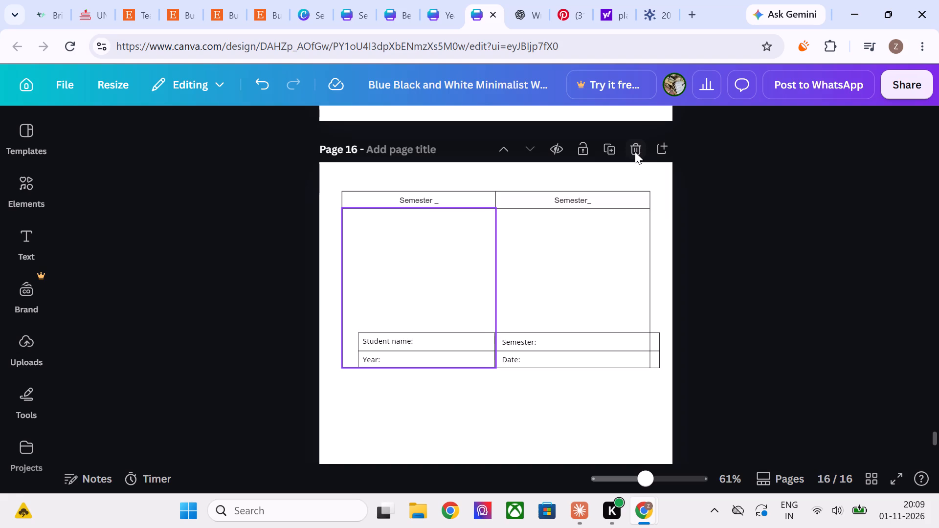
Add a blank page after page 15 and delete the old page with the overlapping semester tables.
{"action": "scroll", "coordinate": [713, 234], "scroll_direction": "up", "scroll_amount": 6}
{"action": "scroll", "coordinate": [713, 234], "scroll_direction": "down", "scroll_amount": 1}
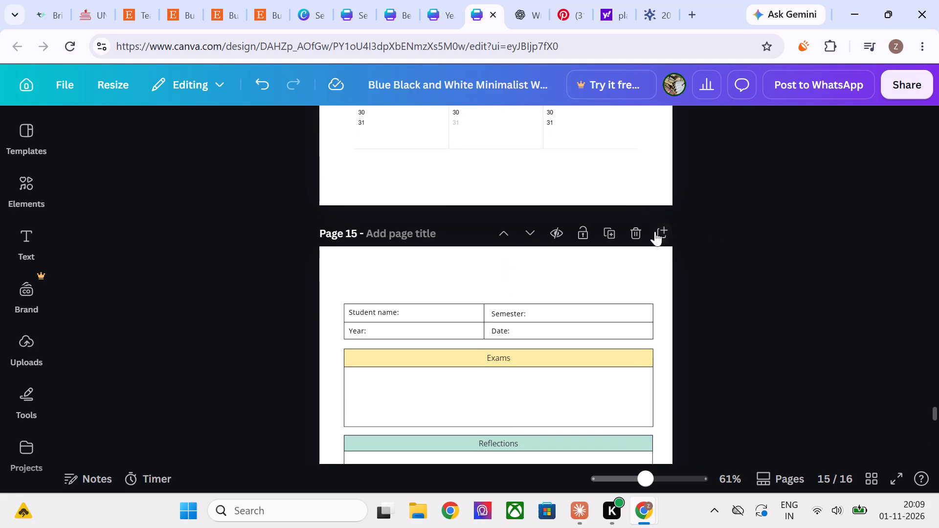
{"action": "left_click", "coordinate": [661, 234]}
{"action": "scroll", "coordinate": [633, 233], "scroll_direction": "down", "scroll_amount": 7}
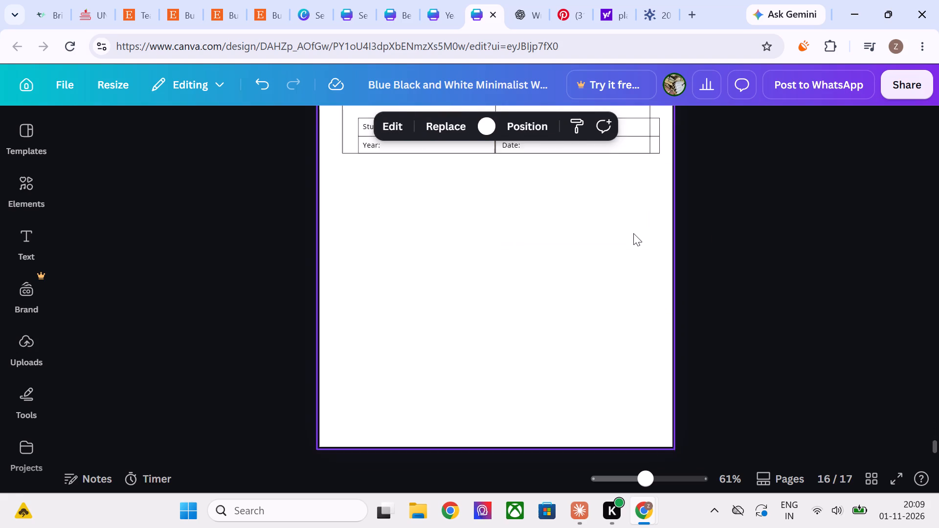
{"action": "scroll", "coordinate": [633, 233], "scroll_direction": "up", "scroll_amount": 3}
{"action": "left_click", "coordinate": [635, 207]}
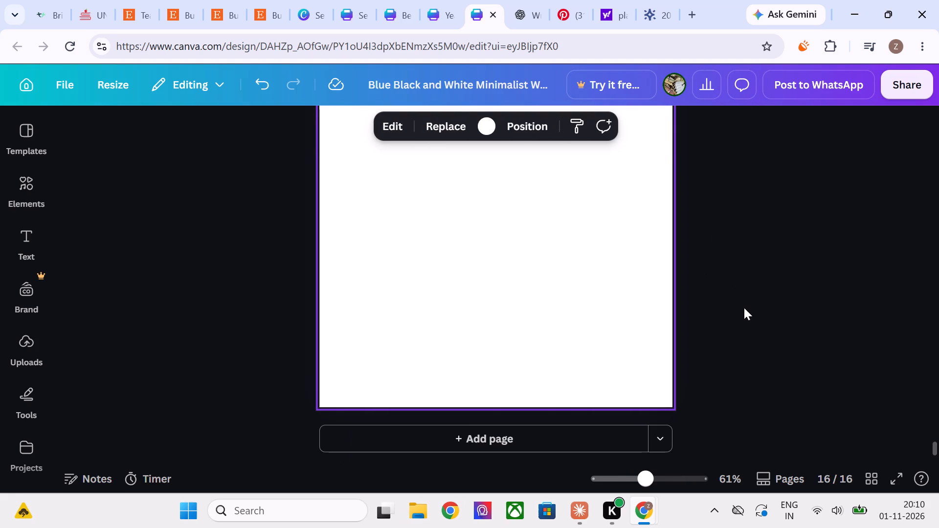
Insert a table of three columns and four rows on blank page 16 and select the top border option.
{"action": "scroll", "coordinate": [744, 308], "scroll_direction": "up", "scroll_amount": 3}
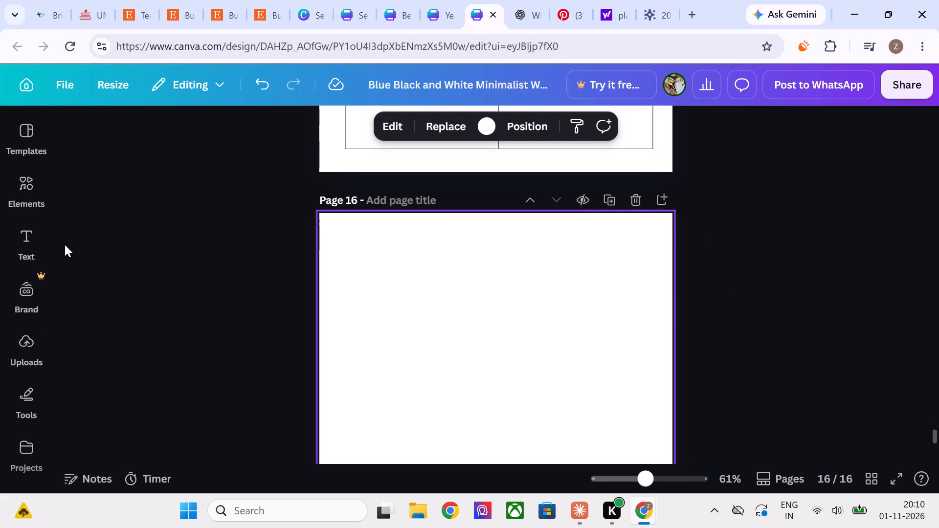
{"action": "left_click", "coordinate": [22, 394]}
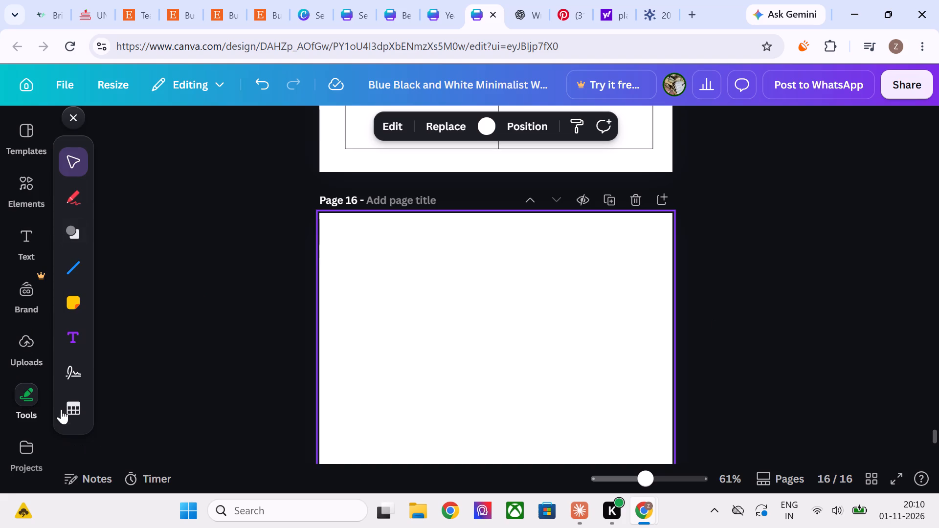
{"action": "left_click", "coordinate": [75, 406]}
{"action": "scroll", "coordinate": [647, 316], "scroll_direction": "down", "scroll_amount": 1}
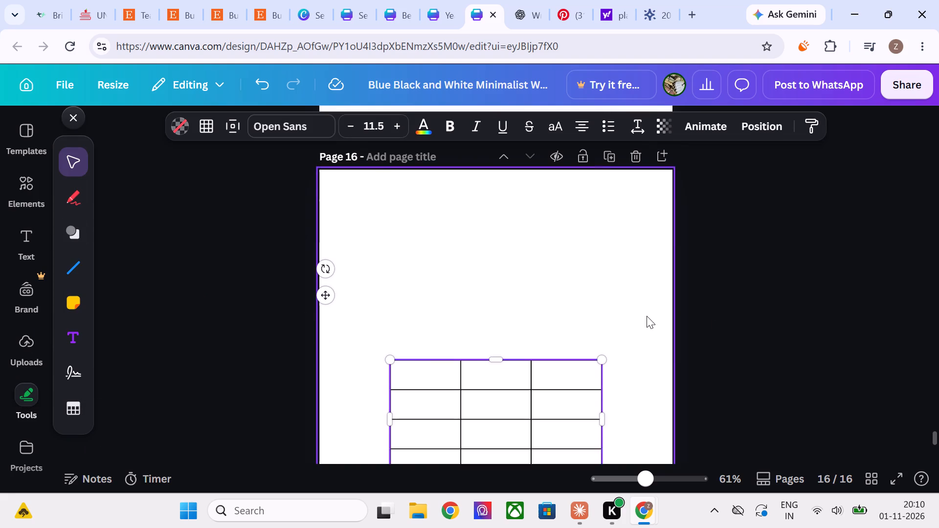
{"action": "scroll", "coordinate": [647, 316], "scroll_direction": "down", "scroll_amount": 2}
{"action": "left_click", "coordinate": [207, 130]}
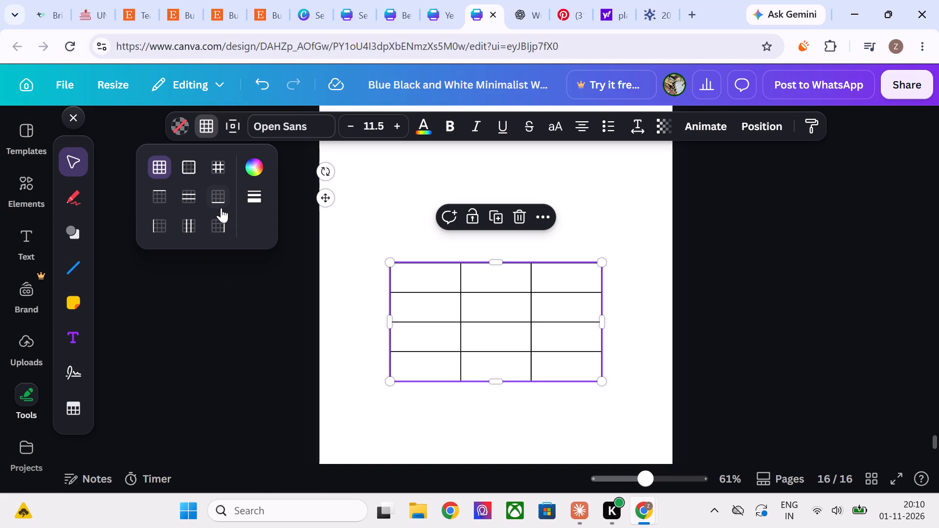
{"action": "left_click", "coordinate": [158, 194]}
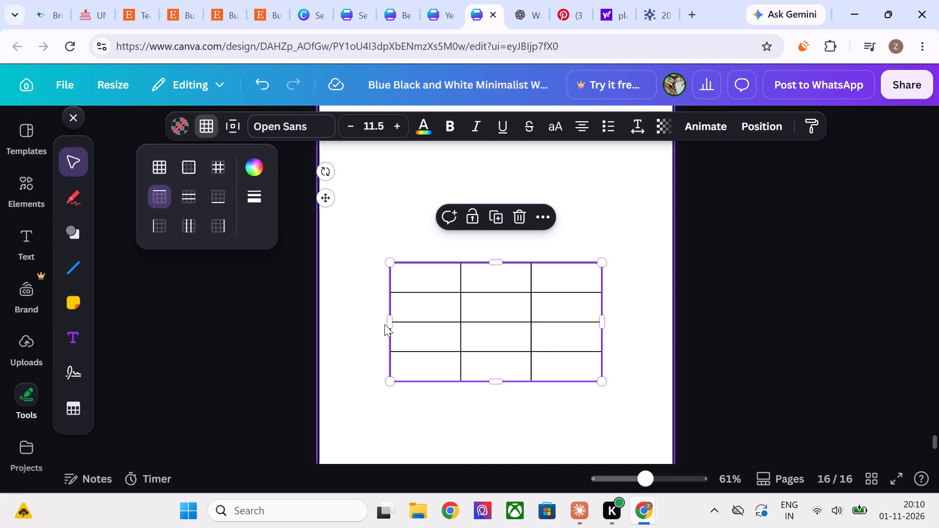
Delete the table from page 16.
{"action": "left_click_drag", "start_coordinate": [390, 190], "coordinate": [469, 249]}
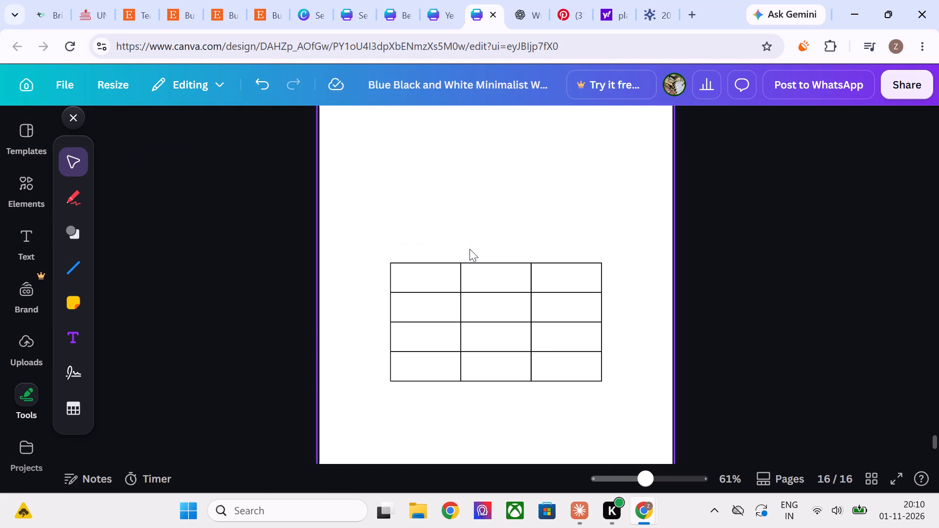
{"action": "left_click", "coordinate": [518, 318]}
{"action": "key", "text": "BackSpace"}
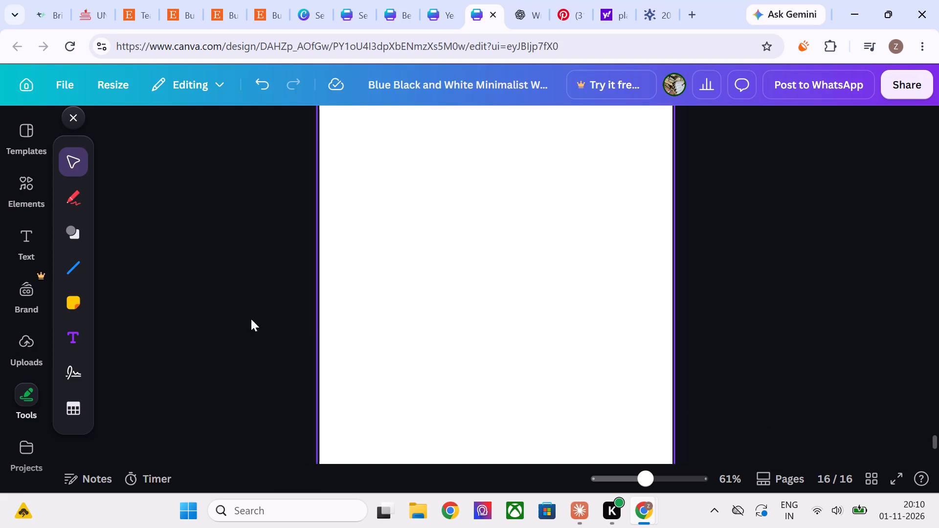
Insert a new table of three columns and four rows on blank page 16.
{"action": "left_click_drag", "start_coordinate": [79, 404], "coordinate": [191, 354]}
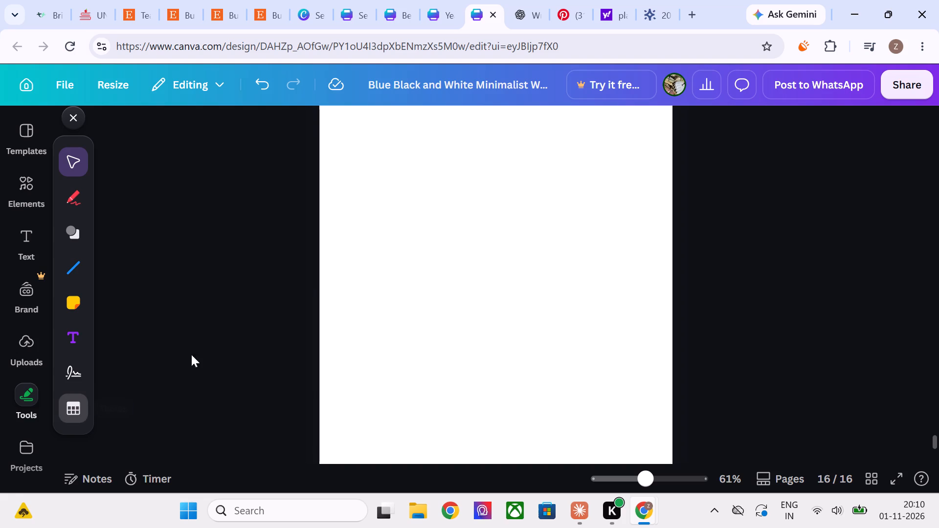
{"action": "left_click_drag", "start_coordinate": [191, 354], "coordinate": [388, 234]}
{"action": "left_click", "coordinate": [71, 412]}
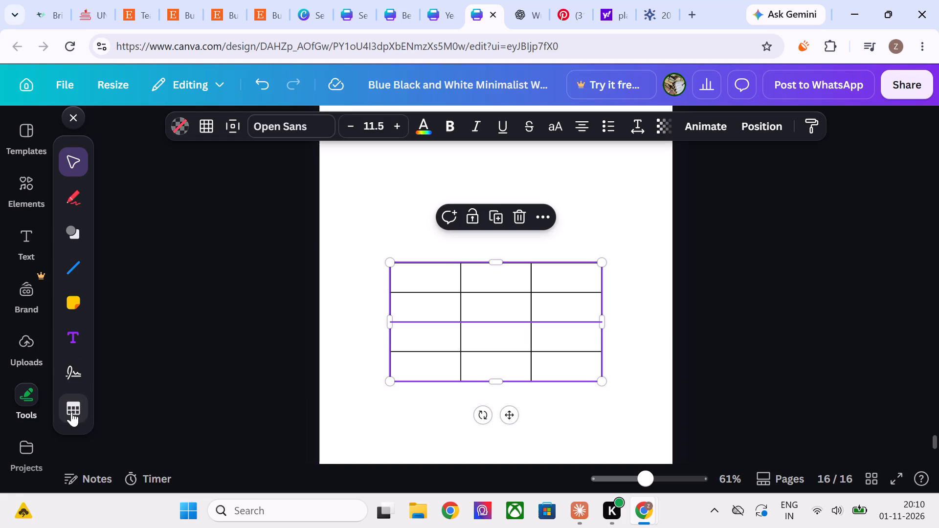
Check the table's spacing and border style options, and select the outer border option for the table.
{"action": "left_click", "coordinate": [232, 117]}
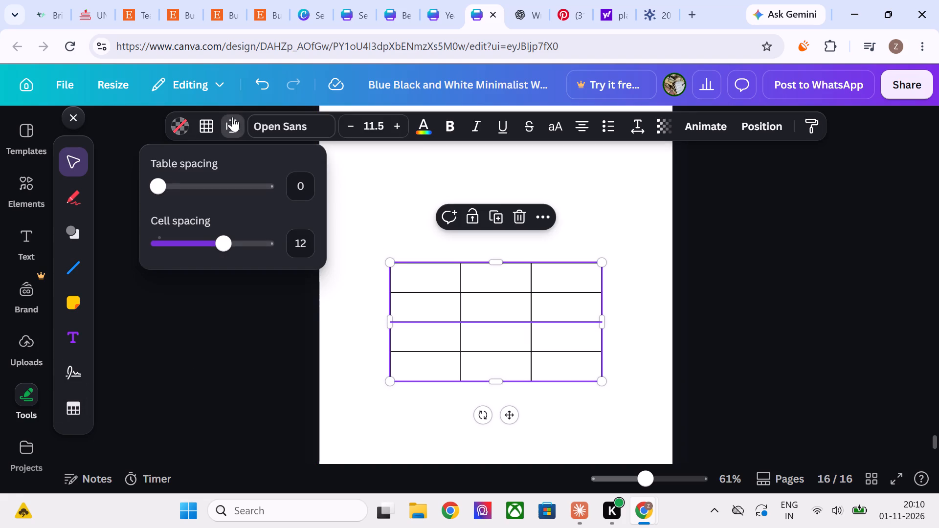
{"action": "left_click", "coordinate": [201, 136]}
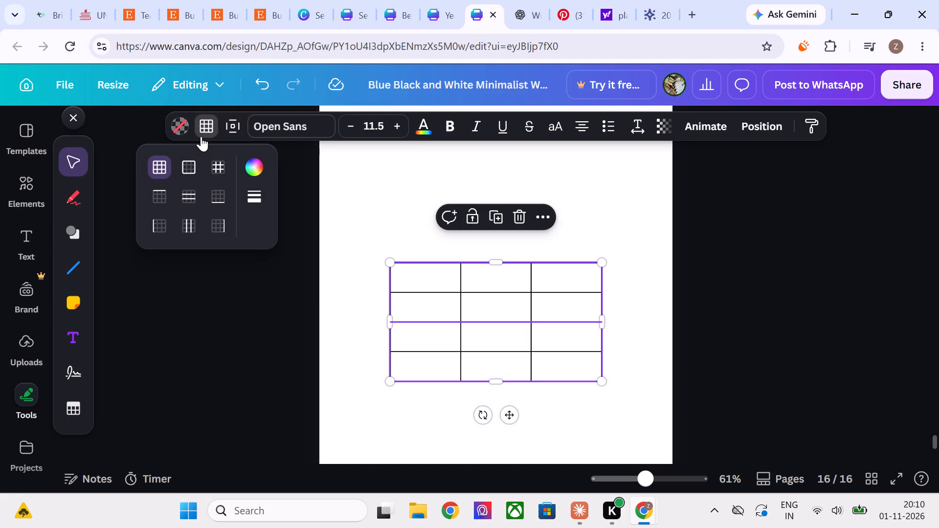
{"action": "left_click", "coordinate": [258, 197]}
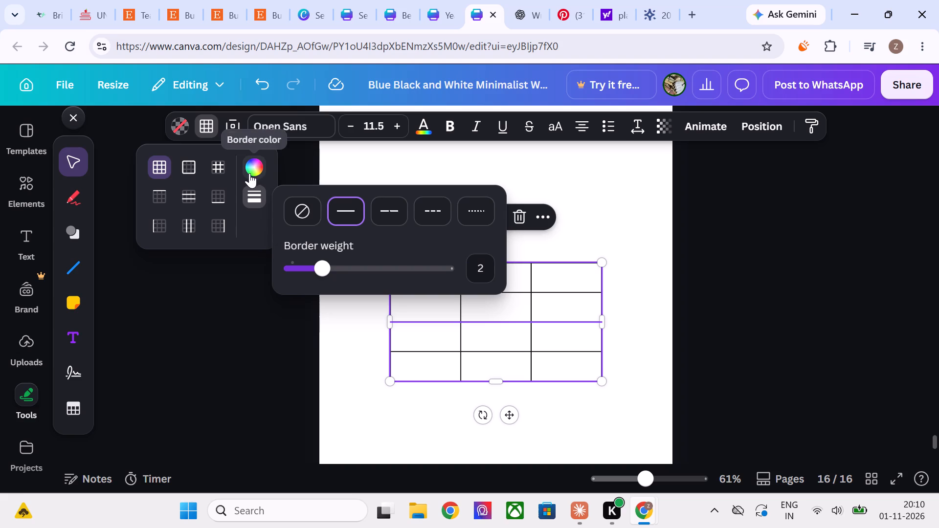
{"action": "left_click", "coordinate": [183, 171]}
{"action": "double_click", "coordinate": [183, 171]}
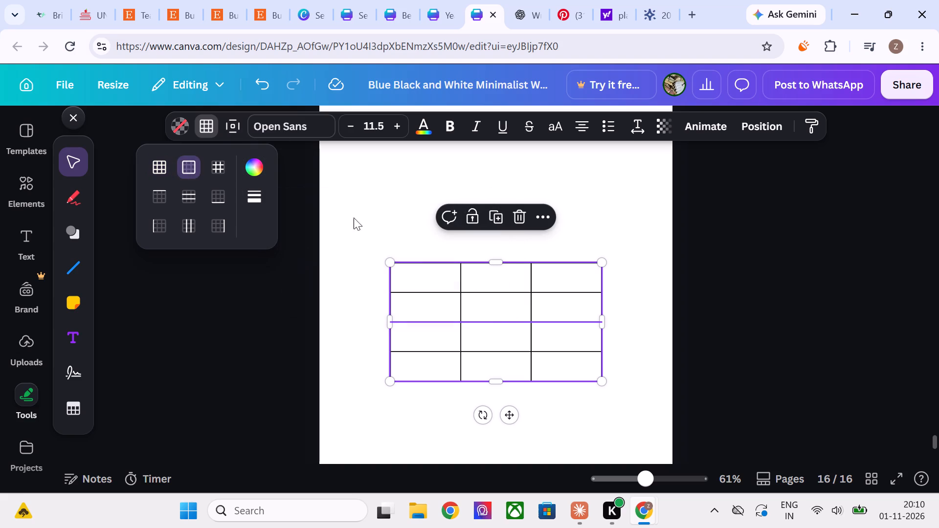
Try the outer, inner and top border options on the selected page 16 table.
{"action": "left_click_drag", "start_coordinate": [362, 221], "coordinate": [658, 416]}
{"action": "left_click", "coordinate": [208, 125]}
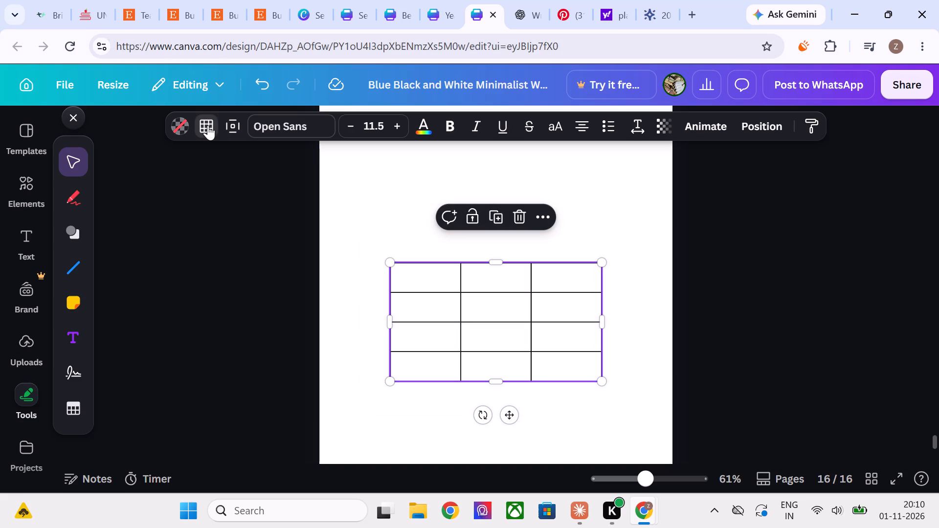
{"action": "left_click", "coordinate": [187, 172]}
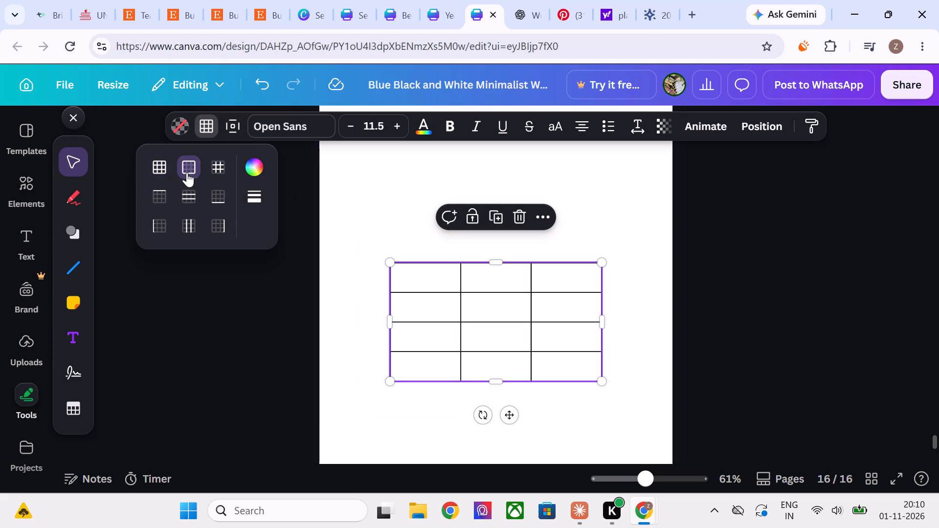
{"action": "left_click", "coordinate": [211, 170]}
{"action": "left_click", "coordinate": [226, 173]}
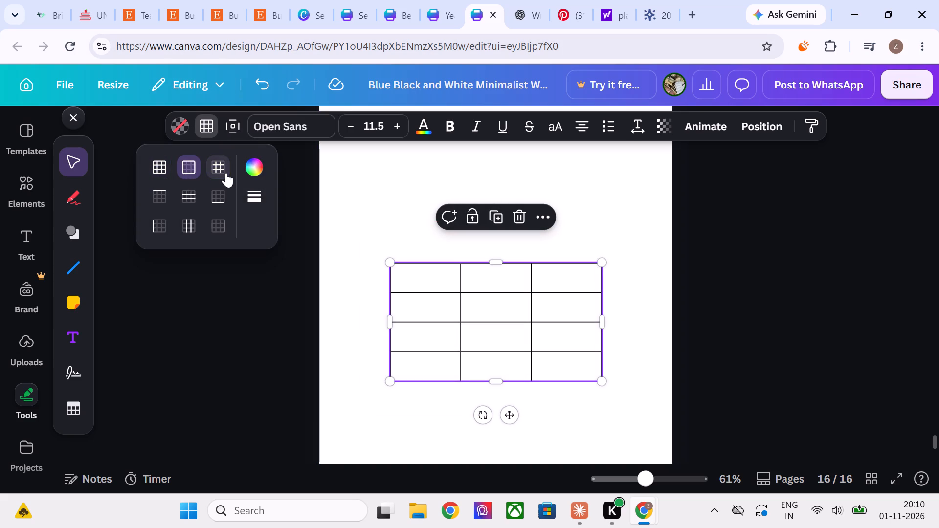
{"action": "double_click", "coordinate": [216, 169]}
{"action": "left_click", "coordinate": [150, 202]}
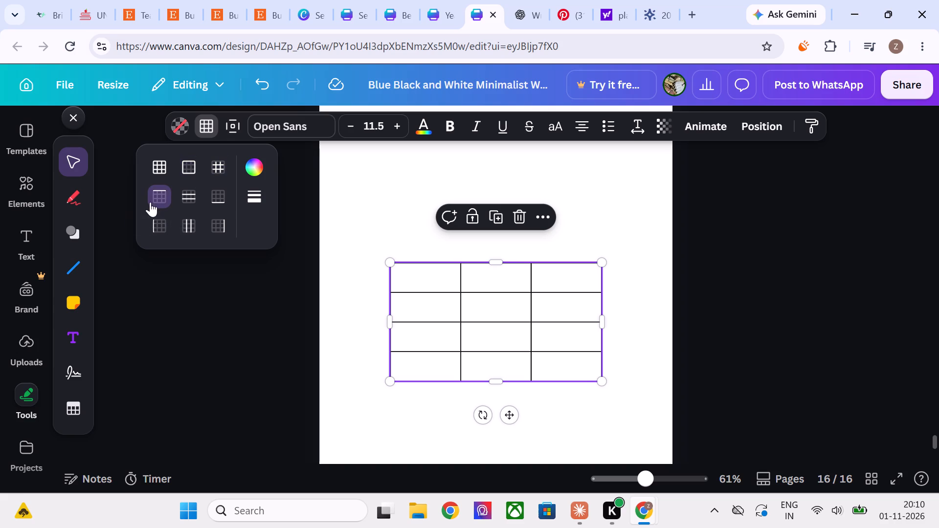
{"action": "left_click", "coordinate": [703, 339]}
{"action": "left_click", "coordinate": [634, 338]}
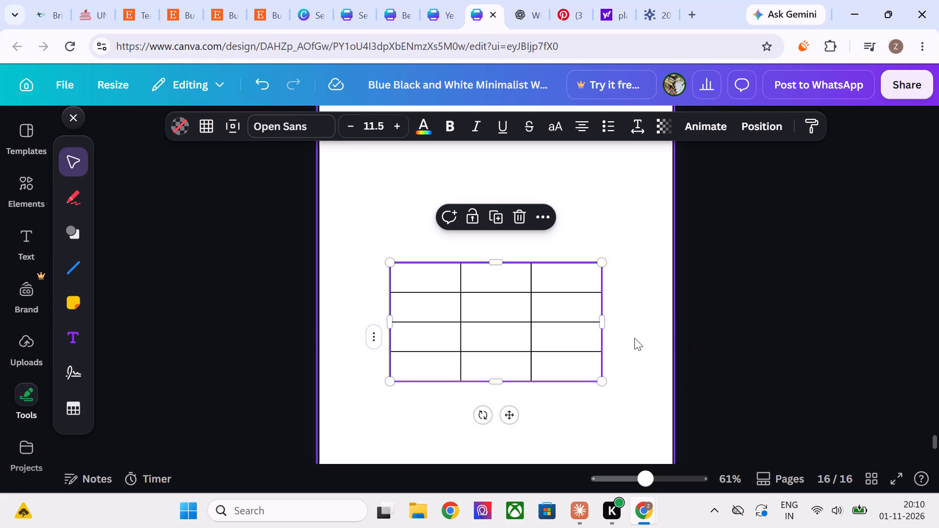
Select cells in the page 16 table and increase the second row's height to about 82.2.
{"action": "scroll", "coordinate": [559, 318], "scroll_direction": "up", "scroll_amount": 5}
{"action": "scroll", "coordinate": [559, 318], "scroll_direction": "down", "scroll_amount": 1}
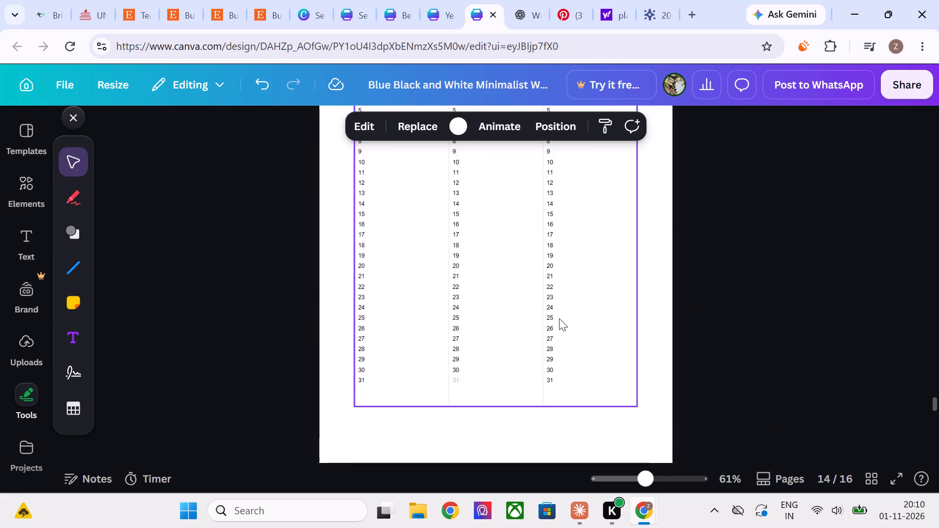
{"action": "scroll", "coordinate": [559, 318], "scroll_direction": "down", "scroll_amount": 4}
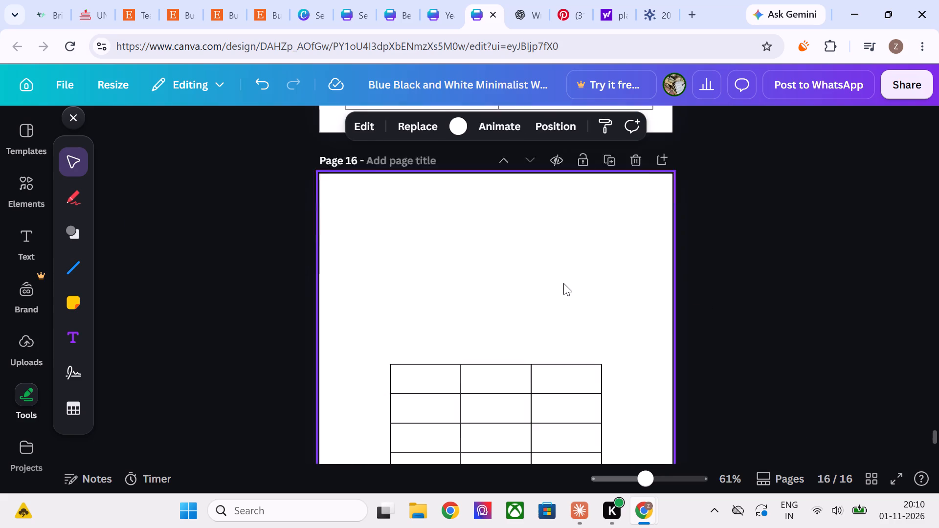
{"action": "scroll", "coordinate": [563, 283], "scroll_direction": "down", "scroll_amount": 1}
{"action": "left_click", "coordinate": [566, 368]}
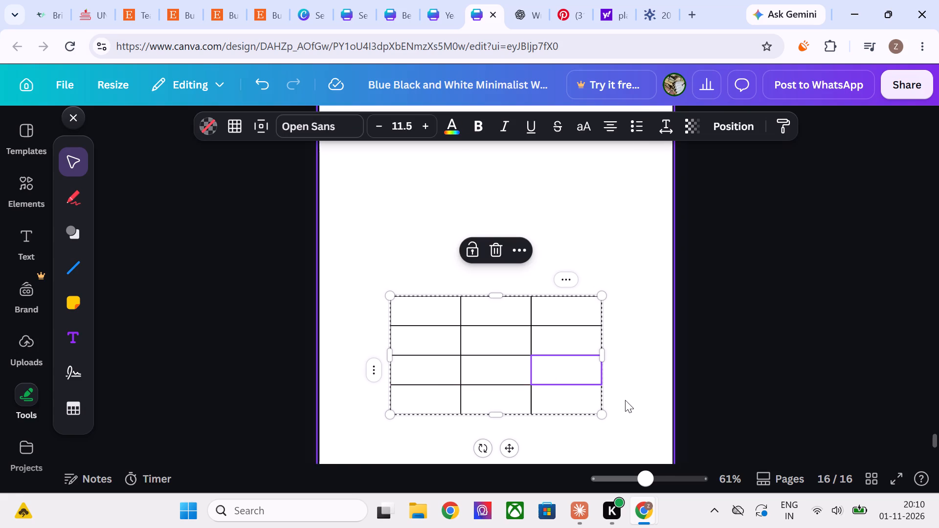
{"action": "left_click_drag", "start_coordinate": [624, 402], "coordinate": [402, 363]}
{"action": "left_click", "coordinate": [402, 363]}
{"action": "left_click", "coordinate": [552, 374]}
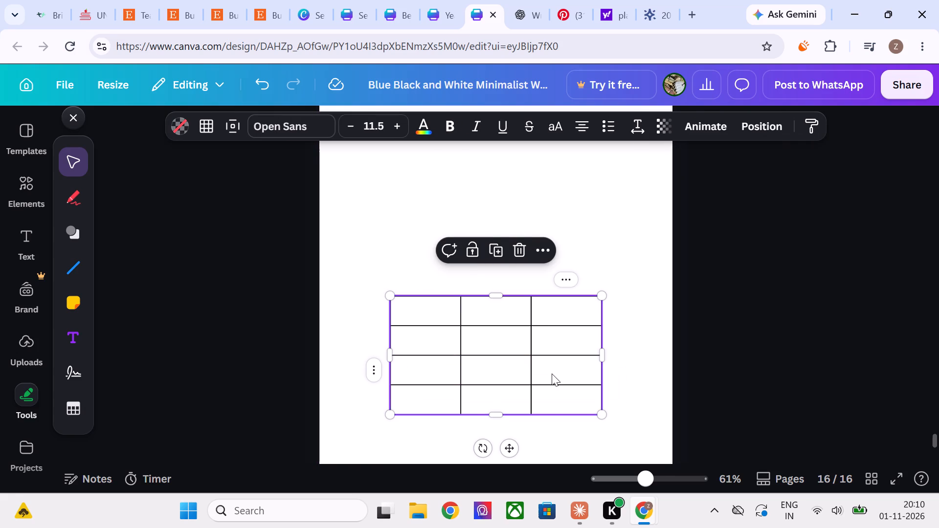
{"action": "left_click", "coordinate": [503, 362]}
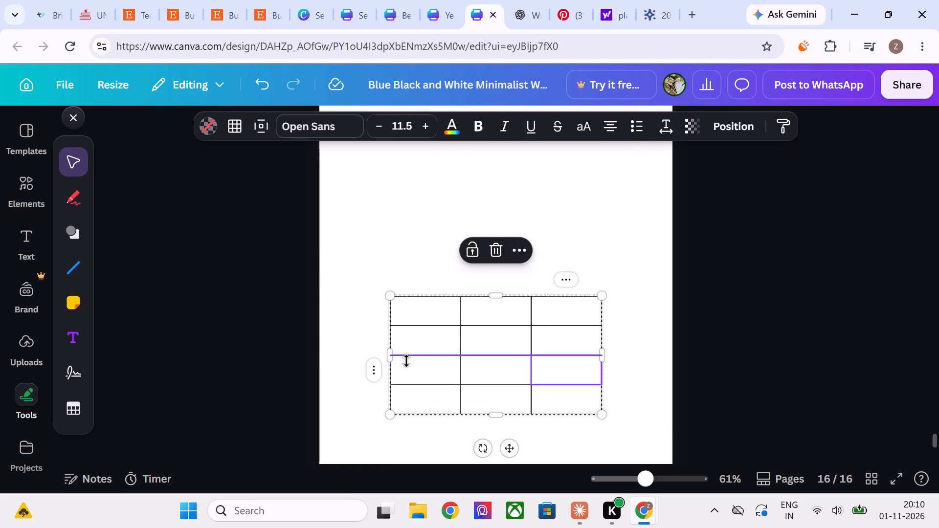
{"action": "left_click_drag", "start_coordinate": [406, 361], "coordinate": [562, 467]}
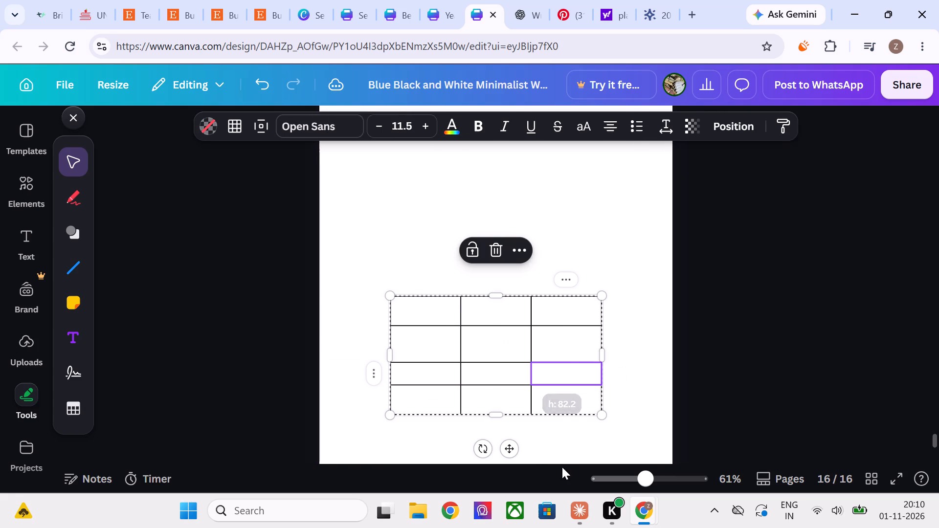
Select the whole table on page 16 and delete it.
{"action": "left_click_drag", "start_coordinate": [640, 412], "coordinate": [384, 366]}
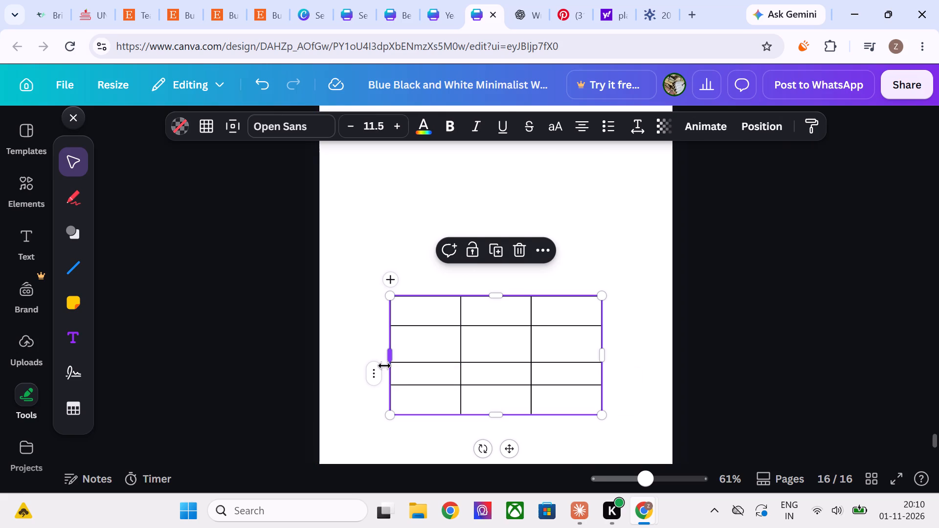
{"action": "key", "text": "BackSpace"}
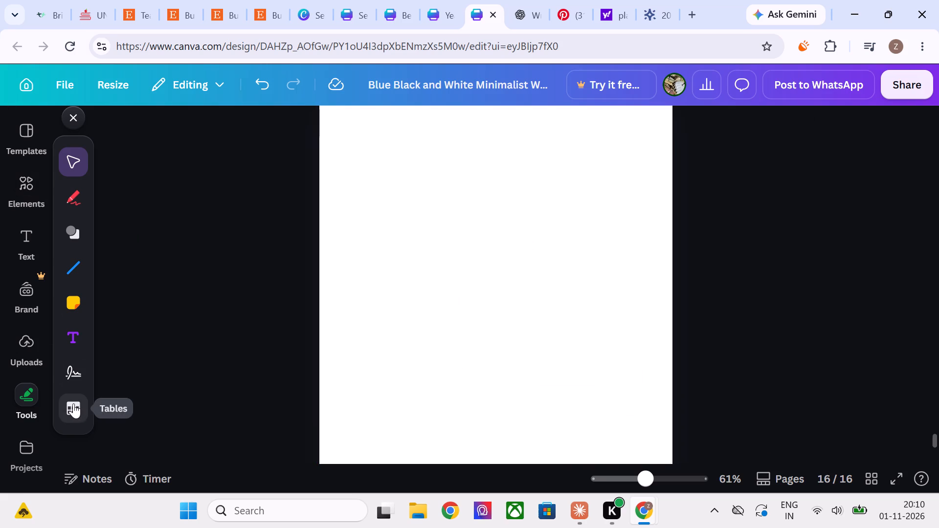
Insert a new table of three columns and four rows on blank page 16.
{"action": "right_click", "coordinate": [73, 403]}
{"action": "left_click", "coordinate": [510, 249]}
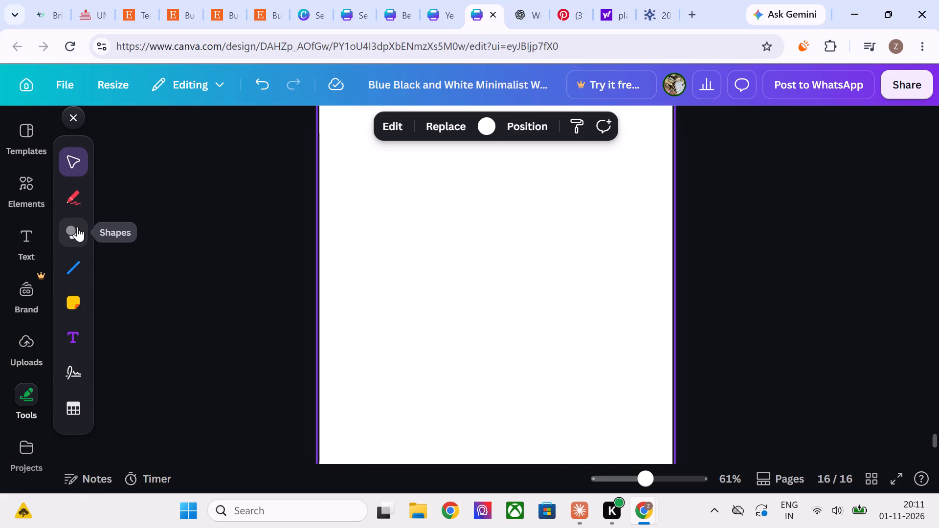
{"action": "left_click", "coordinate": [78, 403]}
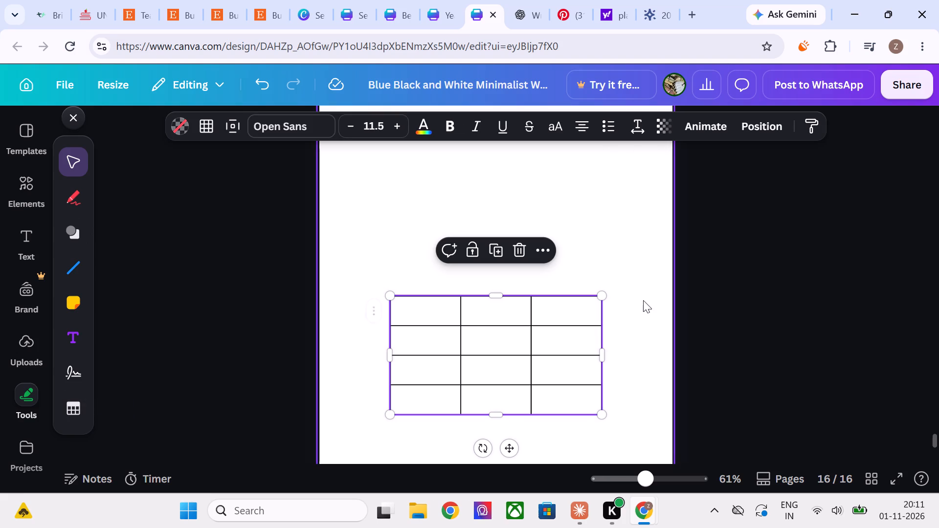
Delete the table's two bottom rows, leaving a table of three columns and two rows.
{"action": "left_click_drag", "start_coordinate": [638, 426], "coordinate": [378, 359]}
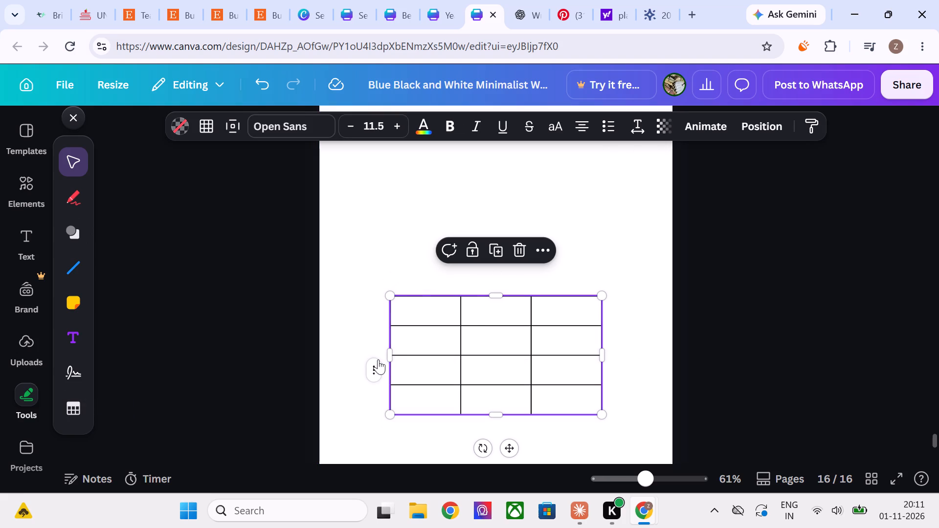
{"action": "left_click", "coordinate": [372, 367]}
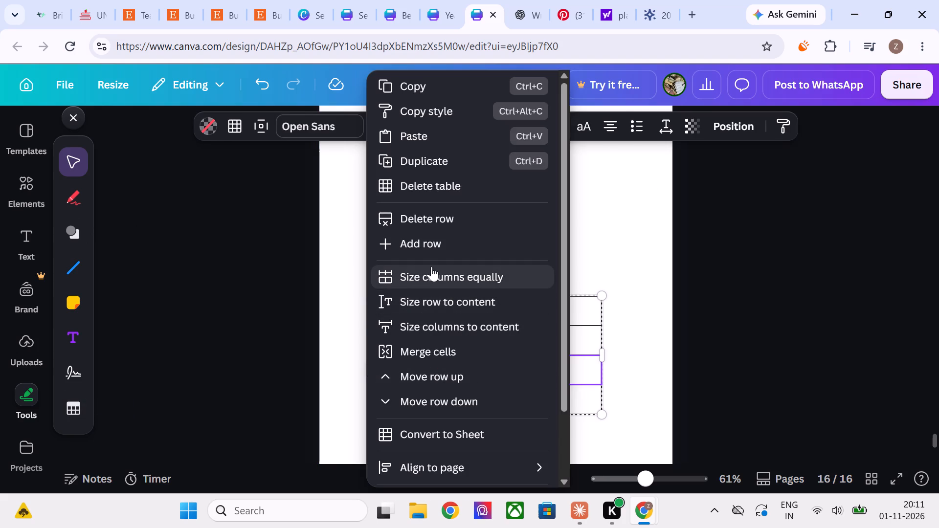
{"action": "left_click", "coordinate": [457, 219]}
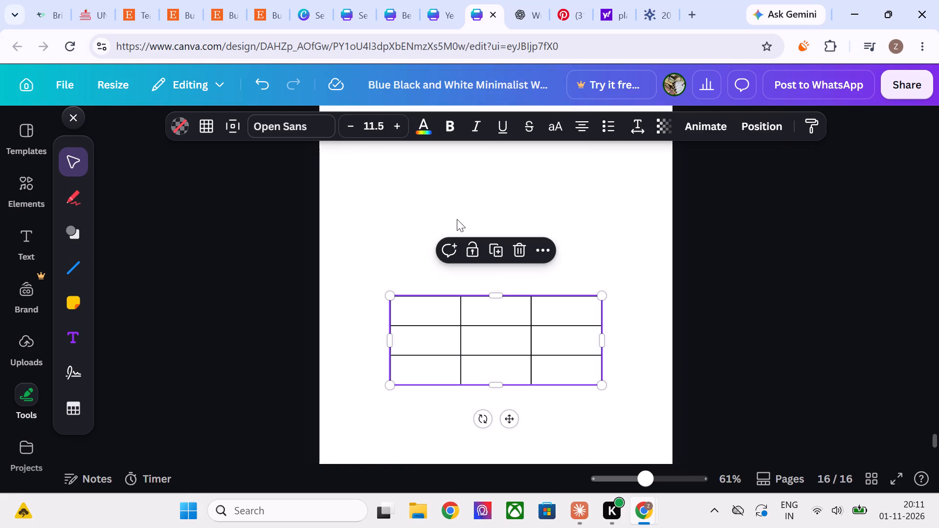
{"action": "left_click", "coordinate": [373, 368]}
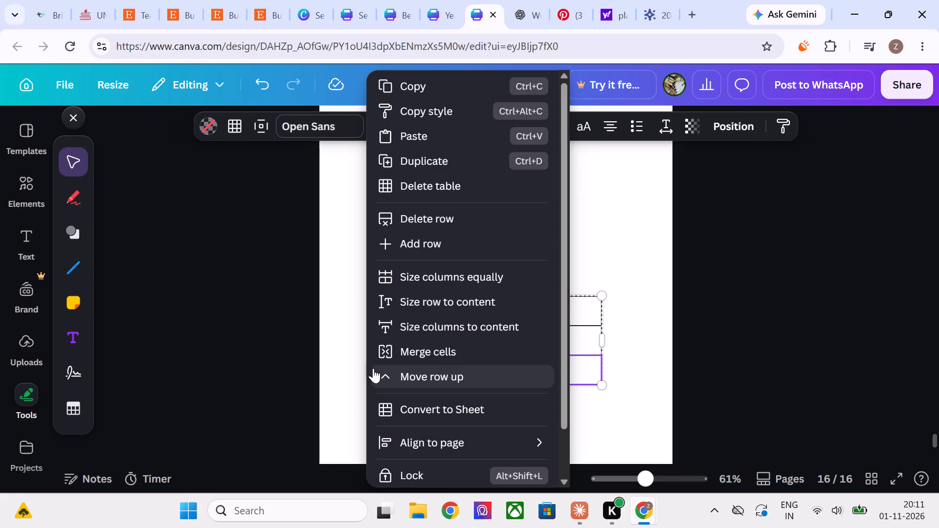
{"action": "left_click", "coordinate": [458, 213]}
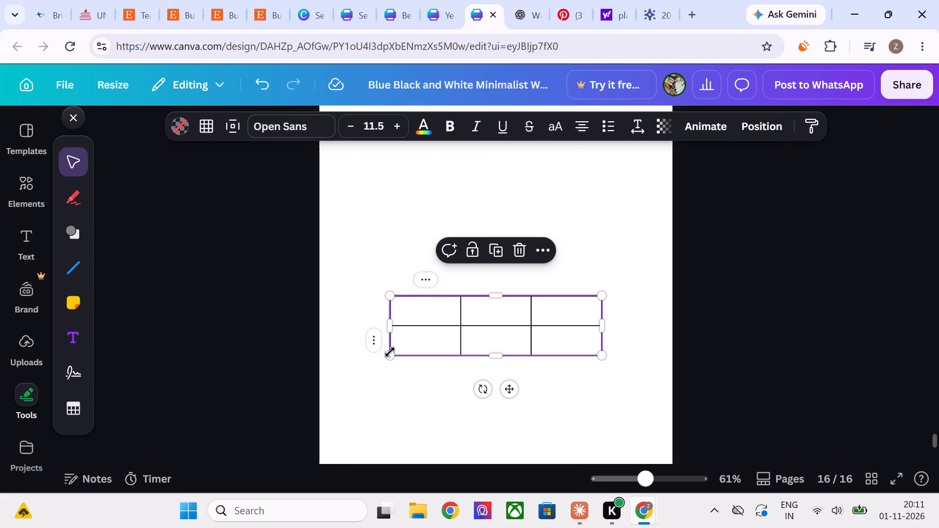
Examine the options available for the whole table, such as row and column sizing, merging and page alignment.
{"action": "left_click", "coordinate": [379, 345]}
{"action": "left_click", "coordinate": [639, 257]}
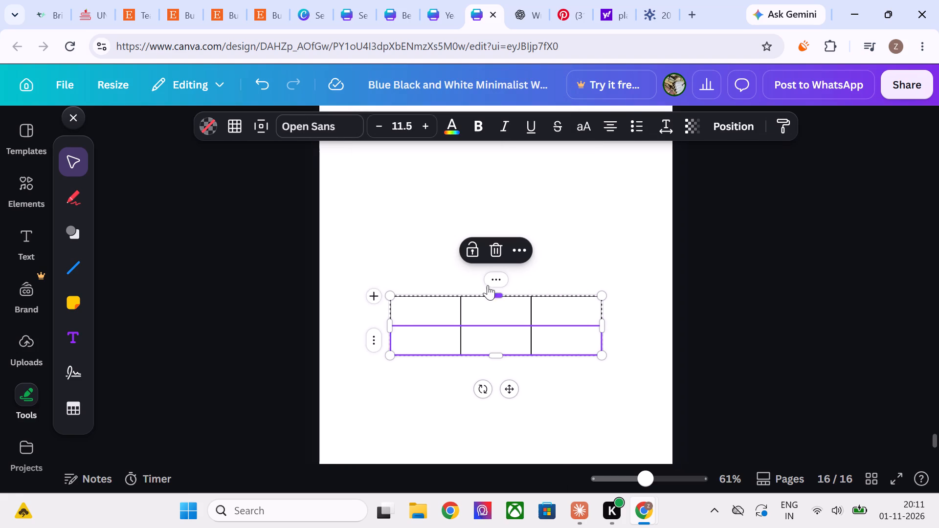
{"action": "left_click", "coordinate": [495, 277]}
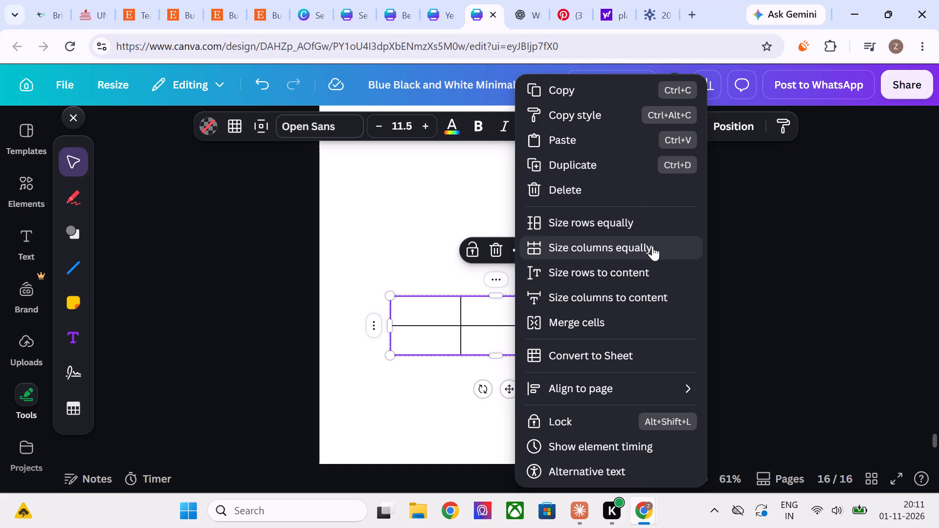
{"action": "scroll", "coordinate": [649, 311], "scroll_direction": "down", "scroll_amount": 1}
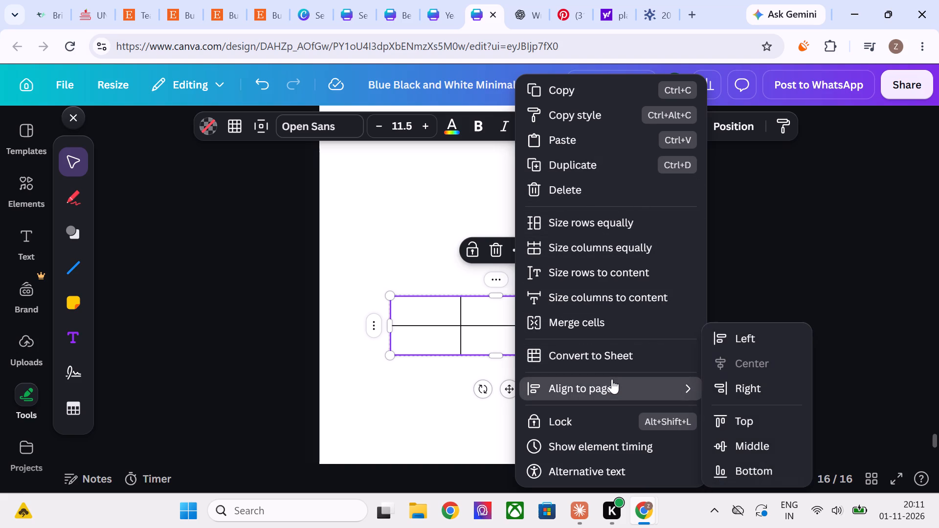
{"action": "left_click", "coordinate": [864, 200]}
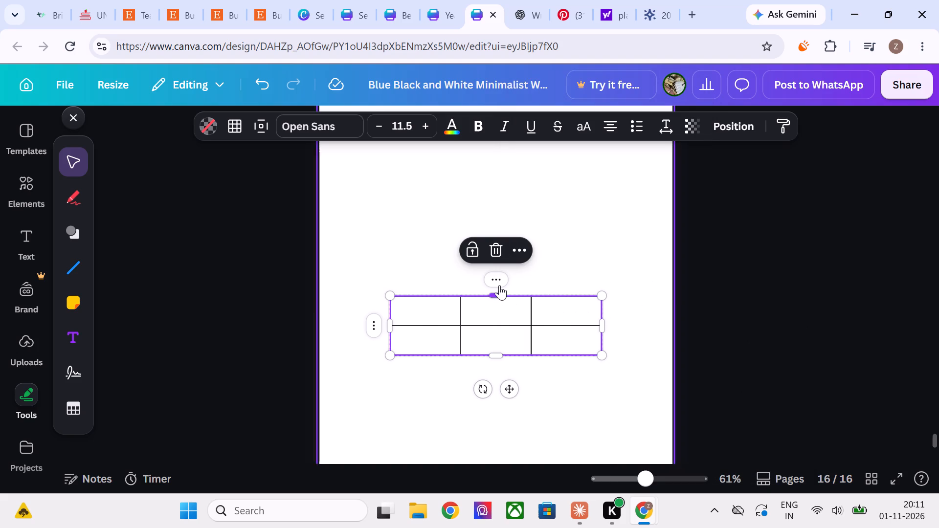
{"action": "left_click", "coordinate": [498, 285]}
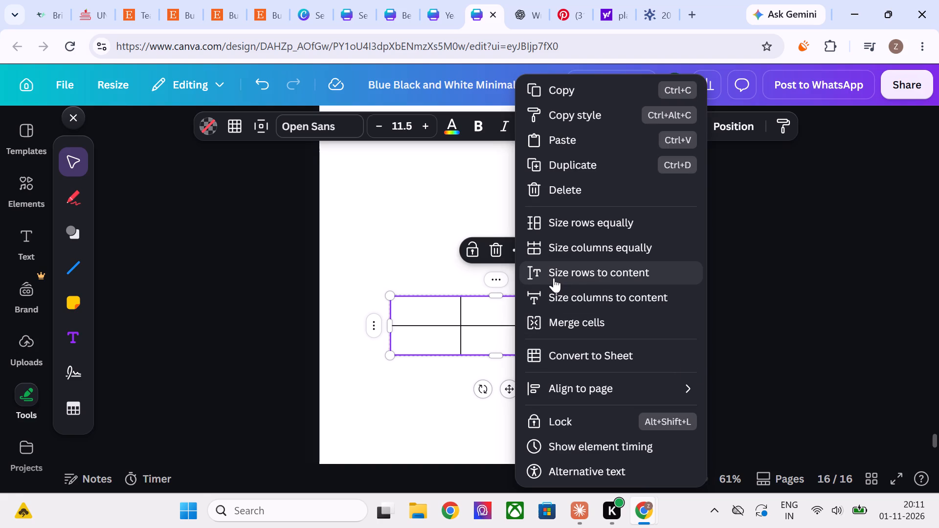
{"action": "left_click", "coordinate": [875, 359]}
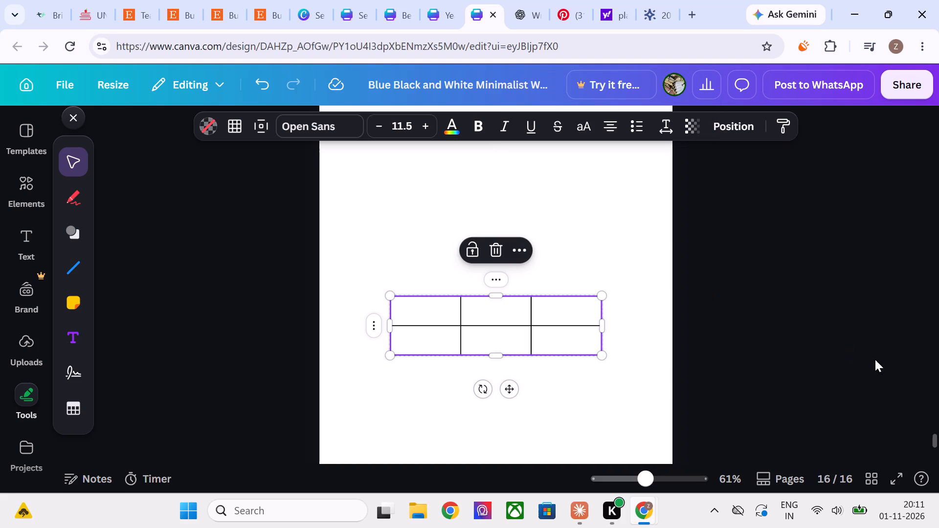
{"action": "left_click", "coordinate": [814, 351]}
Move the table near the top of page 16 and enlarge it proportionally to span the width between equal side margins.
{"action": "scroll", "coordinate": [814, 351], "scroll_direction": "up", "scroll_amount": 1}
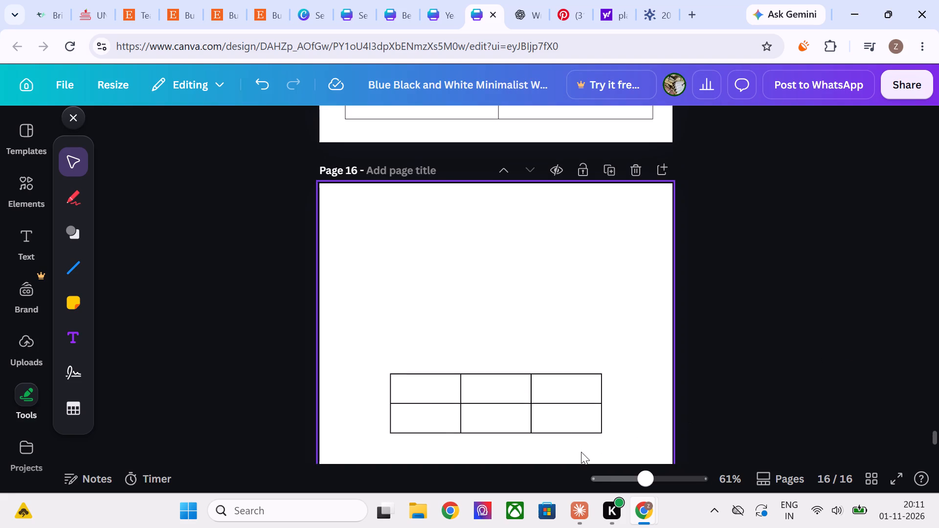
{"action": "left_click_drag", "start_coordinate": [551, 413], "coordinate": [515, 263]}
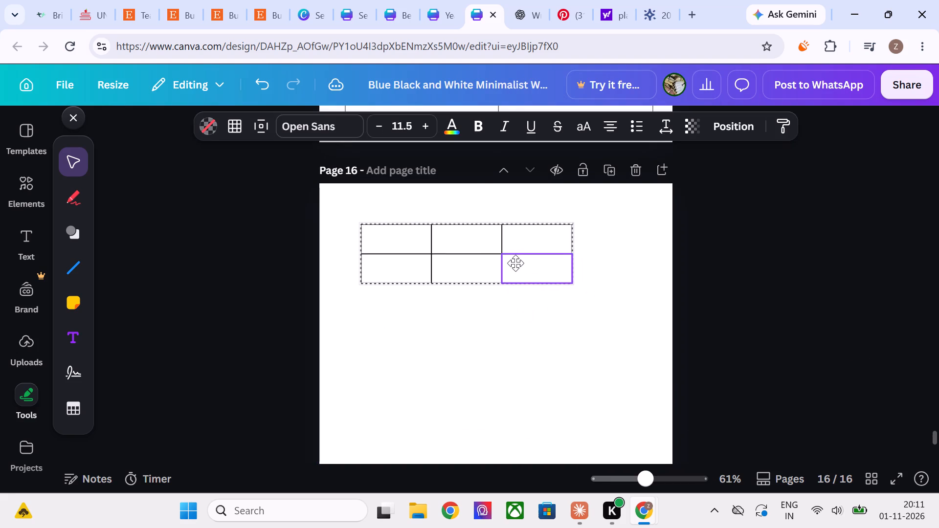
{"action": "left_click_drag", "start_coordinate": [515, 263], "coordinate": [512, 263]}
{"action": "left_click_drag", "start_coordinate": [512, 263], "coordinate": [524, 261]}
{"action": "left_click", "coordinate": [751, 283]}
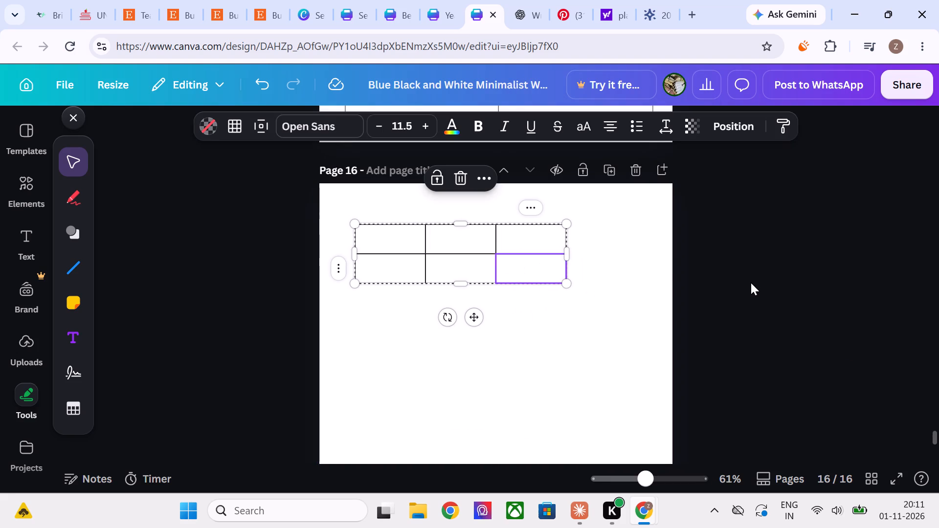
{"action": "left_click_drag", "start_coordinate": [506, 242], "coordinate": [508, 237]}
{"action": "left_click_drag", "start_coordinate": [565, 279], "coordinate": [627, 313]}
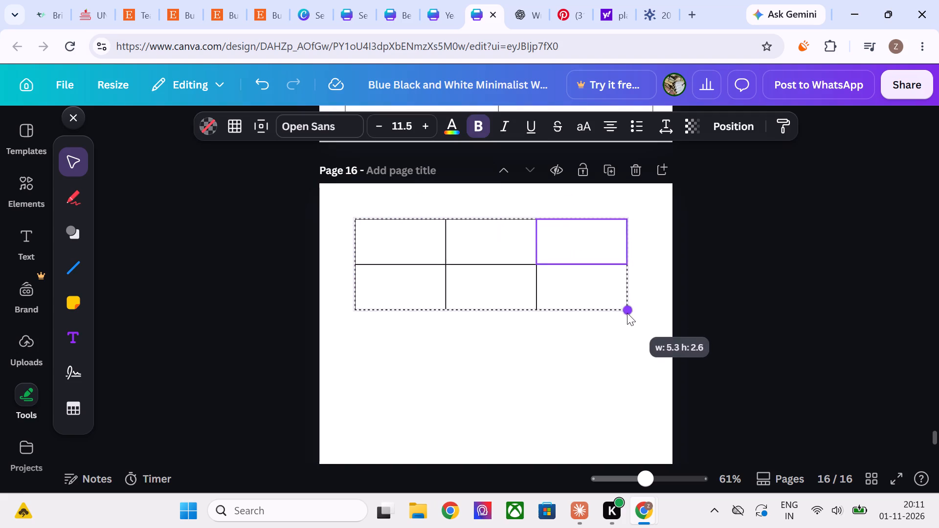
{"action": "left_click_drag", "start_coordinate": [627, 313], "coordinate": [637, 319]}
Delete the table's last column, leaving two columns and two rows.
{"action": "left_click", "coordinate": [589, 202]}
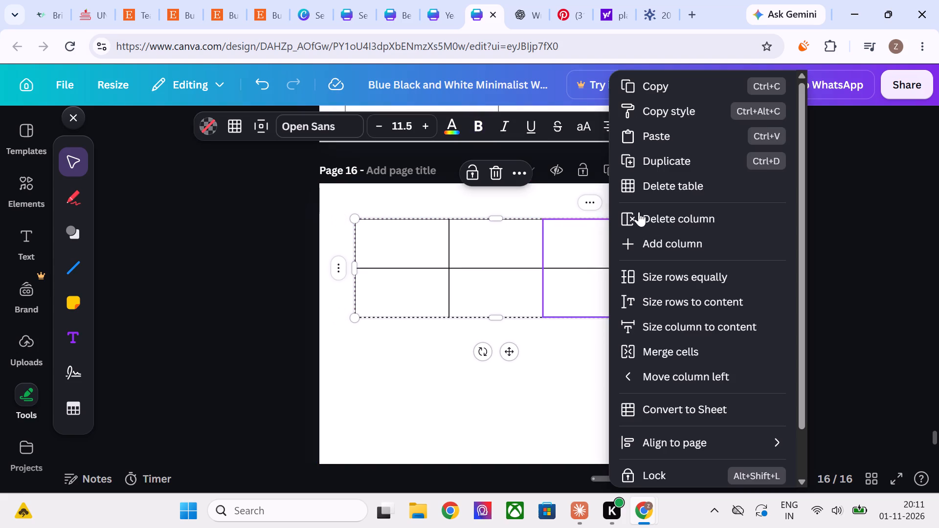
{"action": "left_click", "coordinate": [663, 220]}
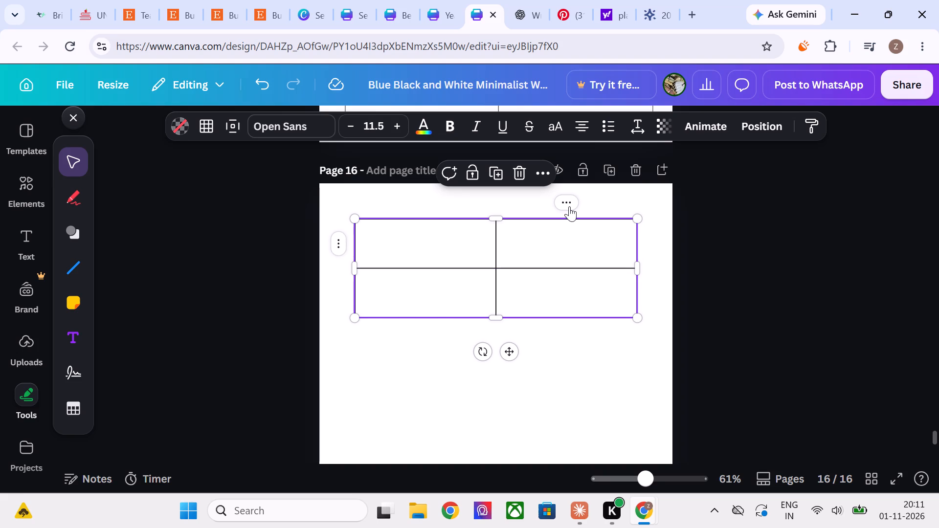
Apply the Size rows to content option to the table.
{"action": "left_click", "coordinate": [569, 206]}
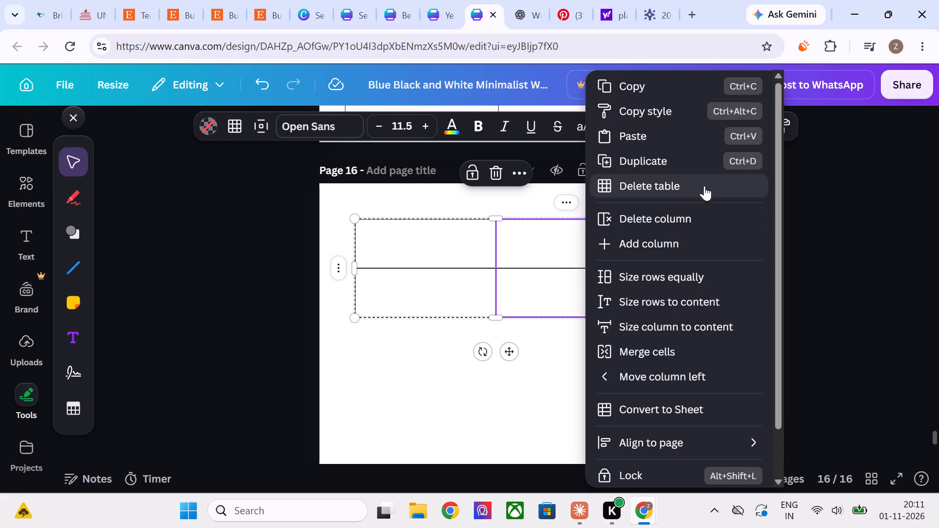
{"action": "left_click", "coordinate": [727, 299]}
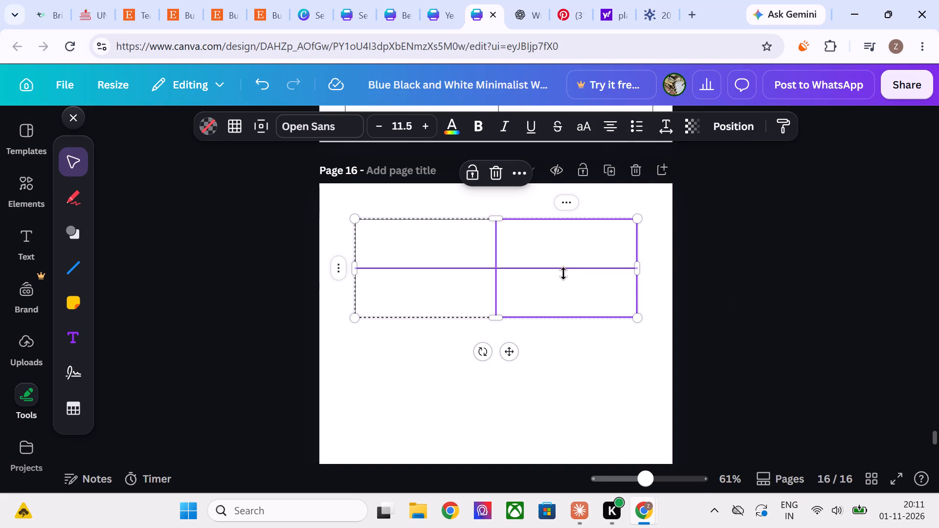
Increase the height of the table's two rows to about 230.8 each.
{"action": "left_click_drag", "start_coordinate": [558, 269], "coordinate": [566, 323]}
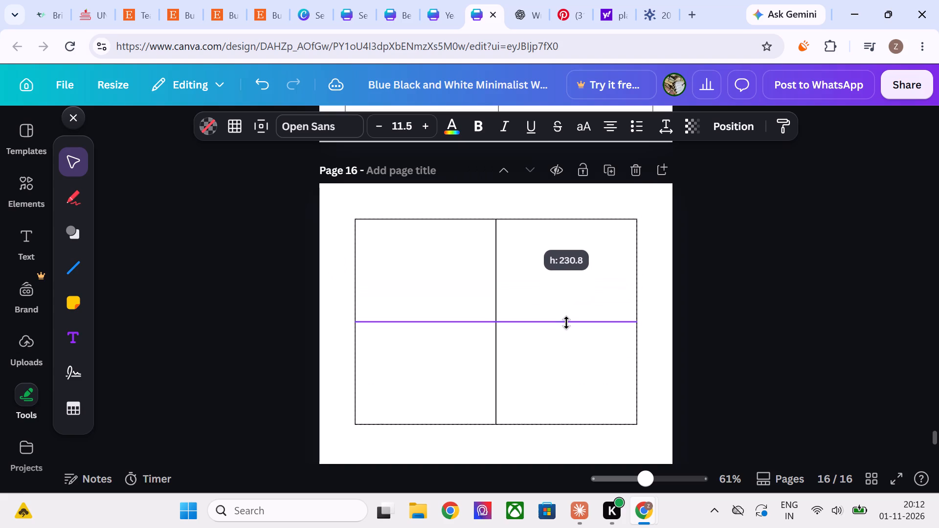
Reduce the height of the page 16 table until it has two short, equal rows across both columns.
{"action": "left_click_drag", "start_coordinate": [566, 323], "coordinate": [557, 247]}
{"action": "left_click_drag", "start_coordinate": [505, 275], "coordinate": [515, 309]}
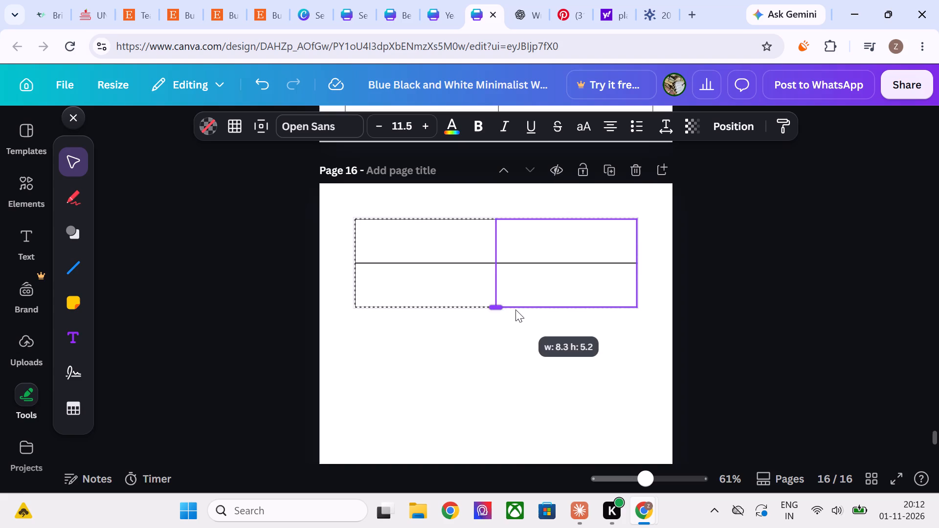
{"action": "left_click_drag", "start_coordinate": [515, 309], "coordinate": [519, 279]}
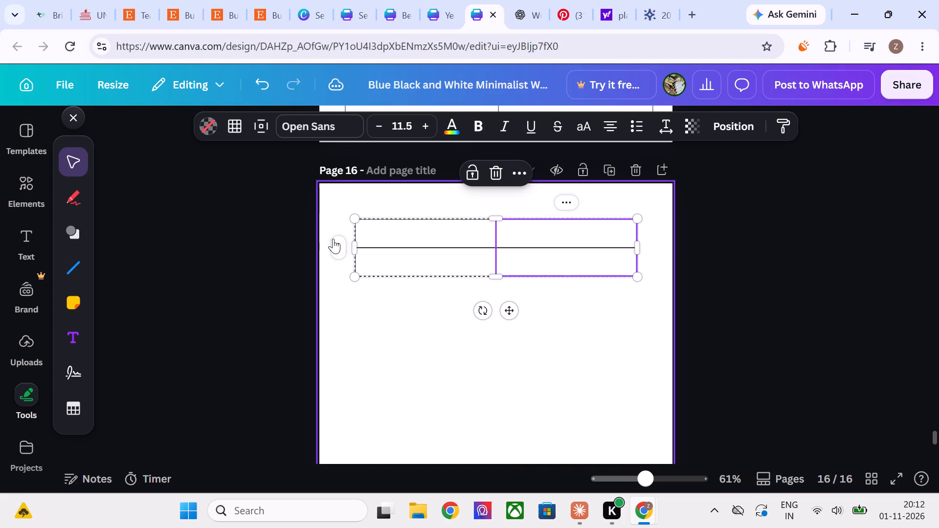
{"action": "left_click", "coordinate": [335, 242]}
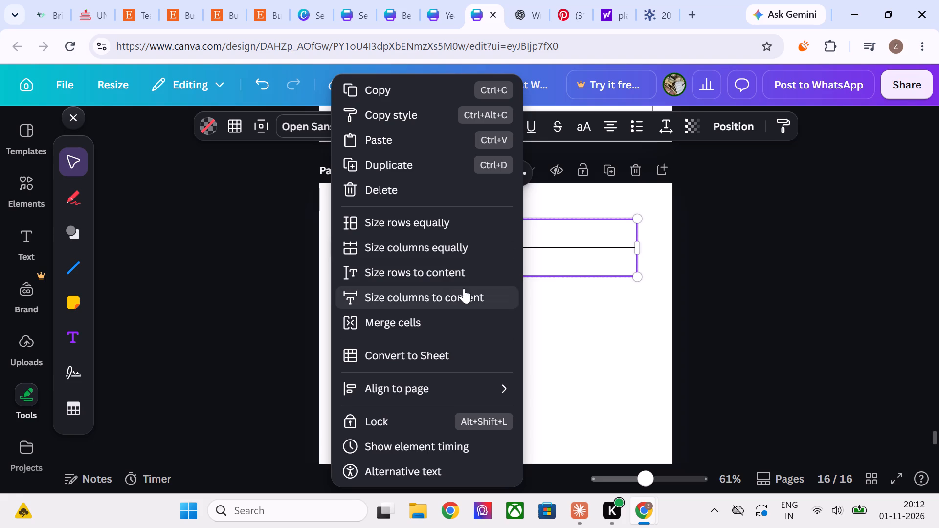
{"action": "left_click", "coordinate": [466, 289]}
{"action": "left_click_drag", "start_coordinate": [505, 277], "coordinate": [514, 306]}
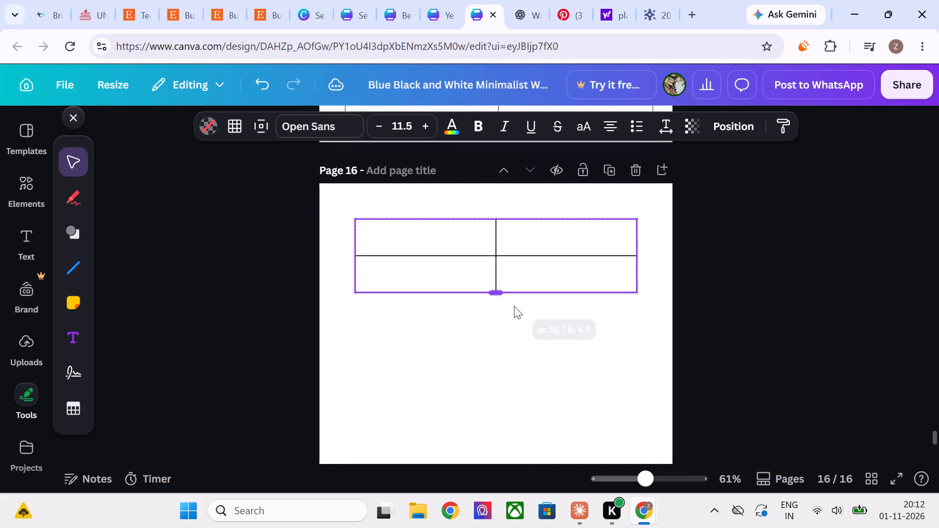
{"action": "left_click_drag", "start_coordinate": [514, 306], "coordinate": [518, 285]}
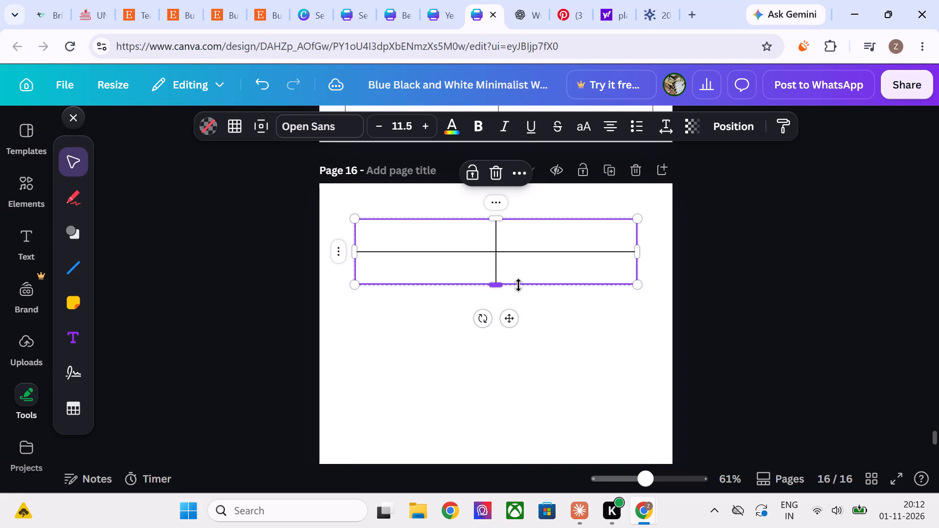
{"action": "left_click_drag", "start_coordinate": [518, 285], "coordinate": [523, 266]}
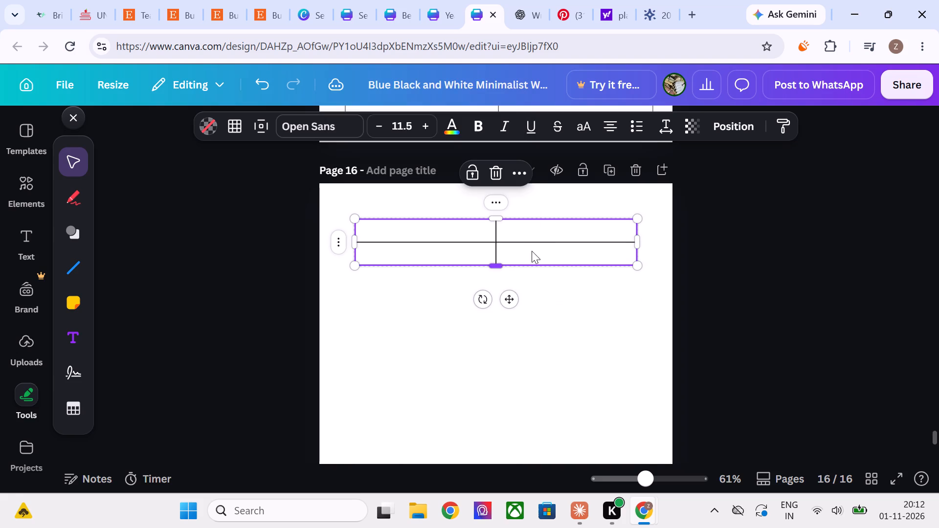
{"action": "left_click", "coordinate": [540, 245]}
{"action": "left_click", "coordinate": [757, 282]}
Select both cells of the table's bottom row and increase its height, forming tall boxes beneath the short header row.
{"action": "left_click", "coordinate": [470, 257]}
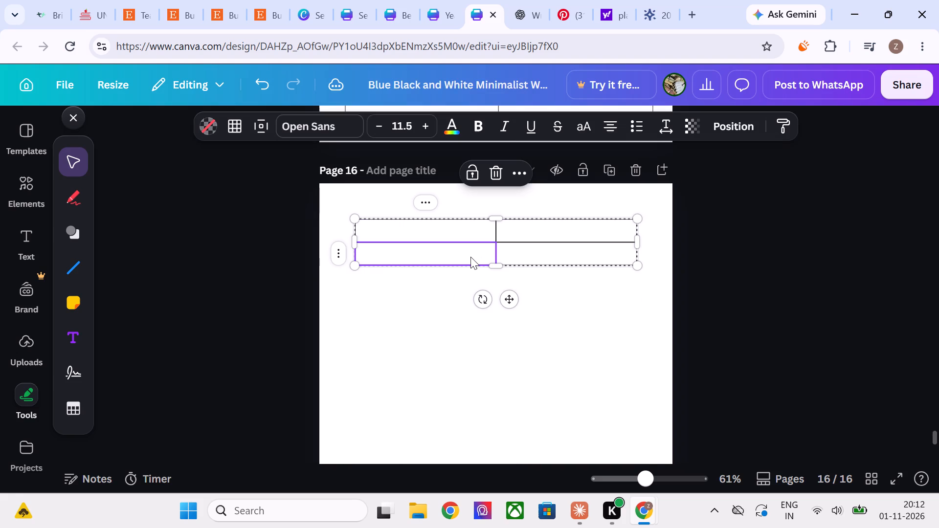
{"action": "left_click_drag", "start_coordinate": [469, 253], "coordinate": [535, 258]}
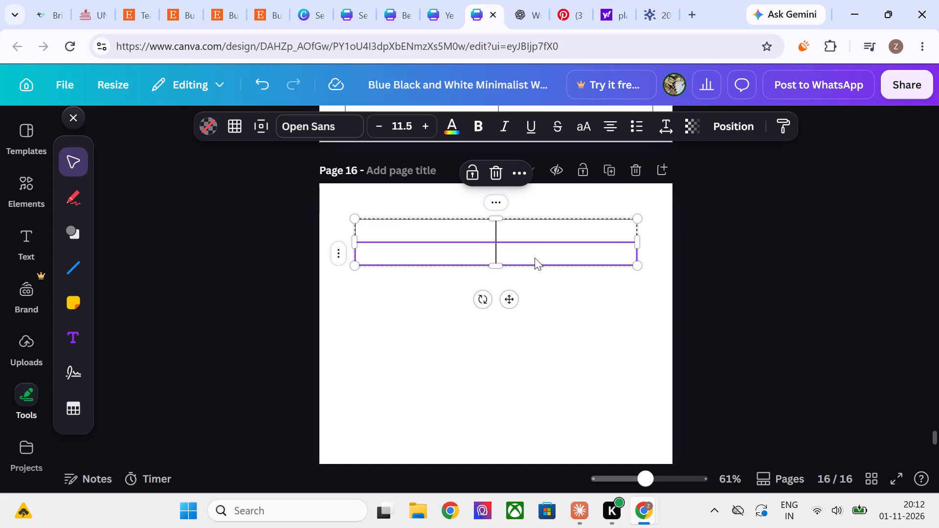
{"action": "left_click_drag", "start_coordinate": [498, 266], "coordinate": [539, 404]}
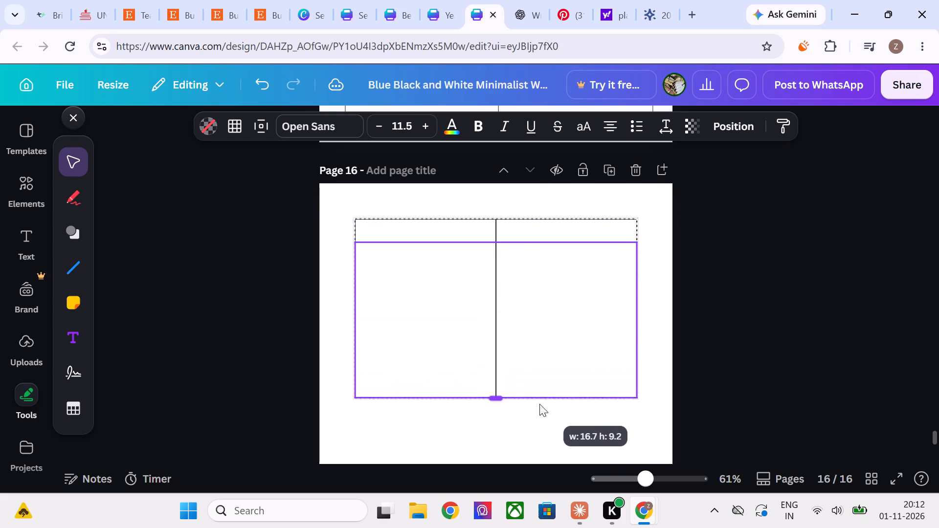
{"action": "left_click_drag", "start_coordinate": [539, 404], "coordinate": [540, 376]}
{"action": "left_click", "coordinate": [713, 357]}
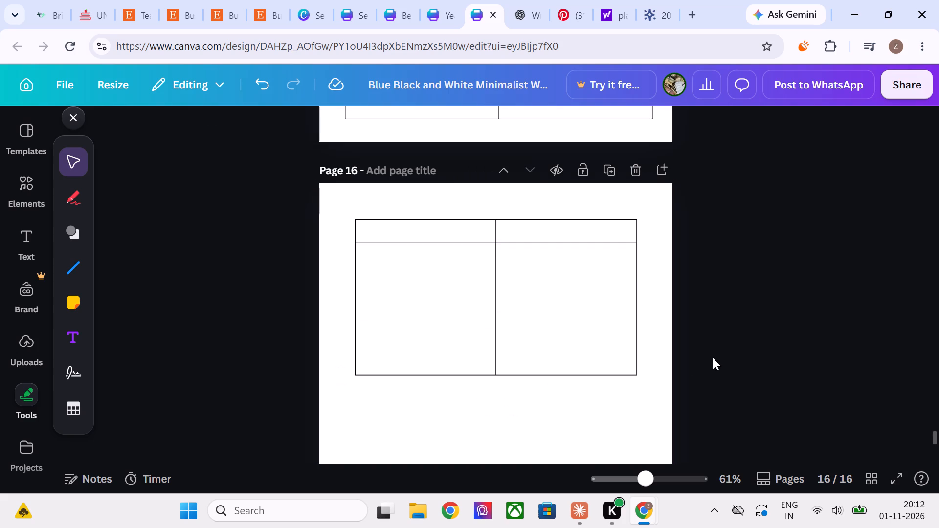
Duplicate the table, align the copy over the original's lower part, and shorten its bottom row to end level with the original.
{"action": "scroll", "coordinate": [671, 364], "scroll_direction": "down", "scroll_amount": 1}
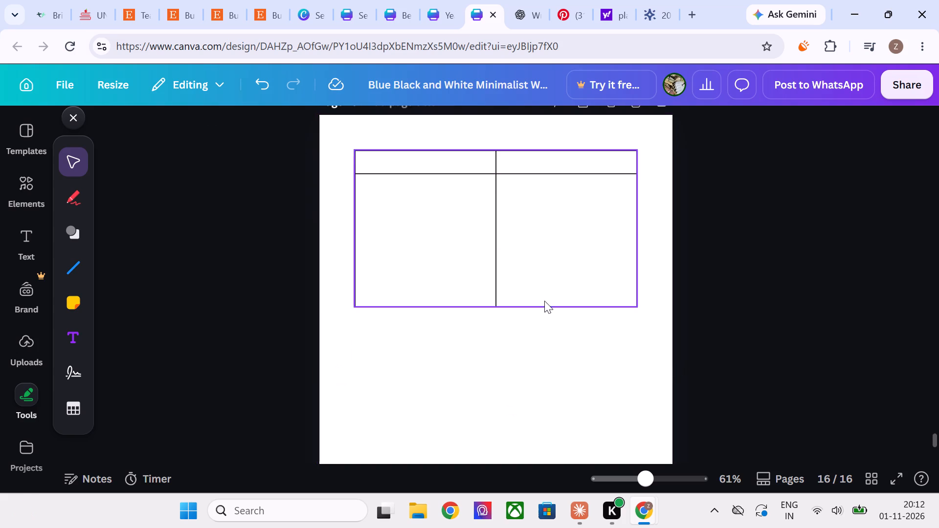
{"action": "left_click", "coordinate": [550, 307]}
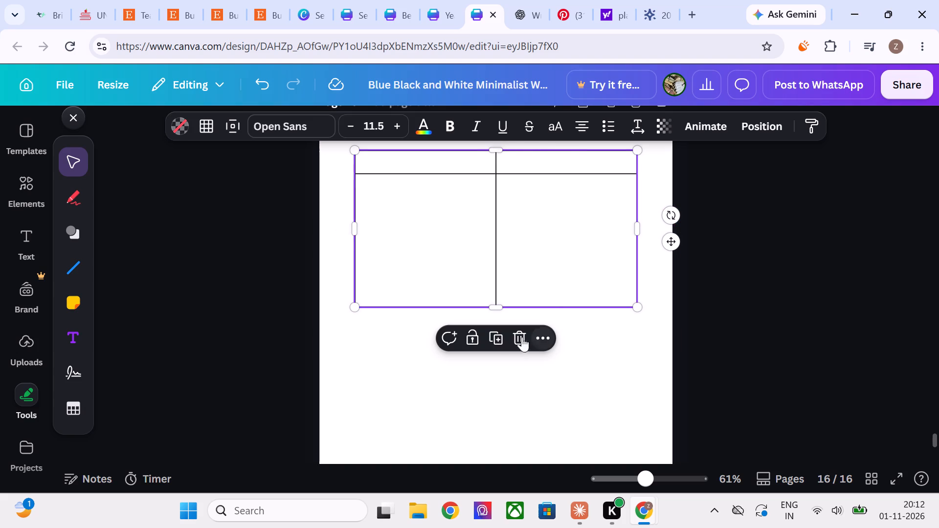
{"action": "left_click", "coordinate": [497, 335]}
{"action": "left_click", "coordinate": [763, 335]}
{"action": "scroll", "coordinate": [763, 335], "scroll_direction": "down", "scroll_amount": 1}
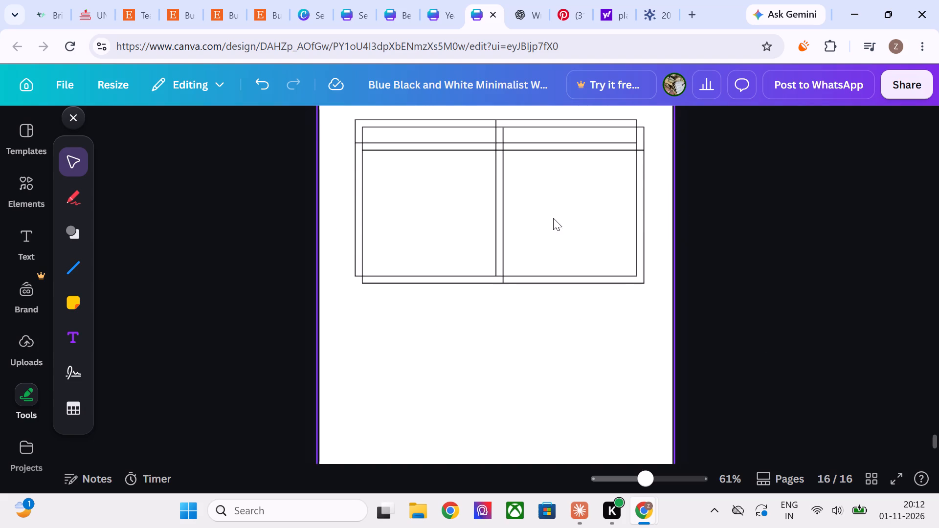
{"action": "left_click_drag", "start_coordinate": [556, 218], "coordinate": [547, 319]}
{"action": "left_click_drag", "start_coordinate": [502, 385], "coordinate": [501, 273]}
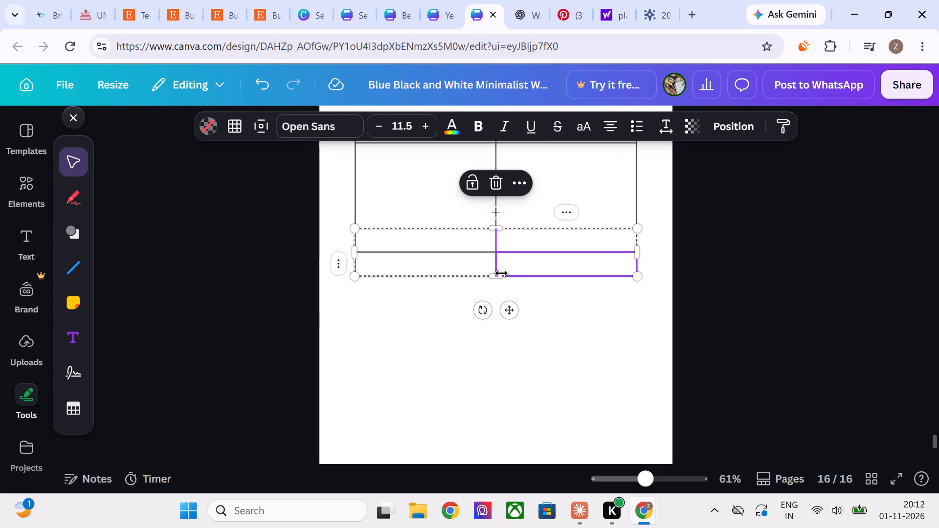
{"action": "left_click", "coordinate": [706, 311]}
Copy the "Semester:" label from page 15 into both header cells of the upper table on page 16.
{"action": "scroll", "coordinate": [706, 311], "scroll_direction": "up", "scroll_amount": 3}
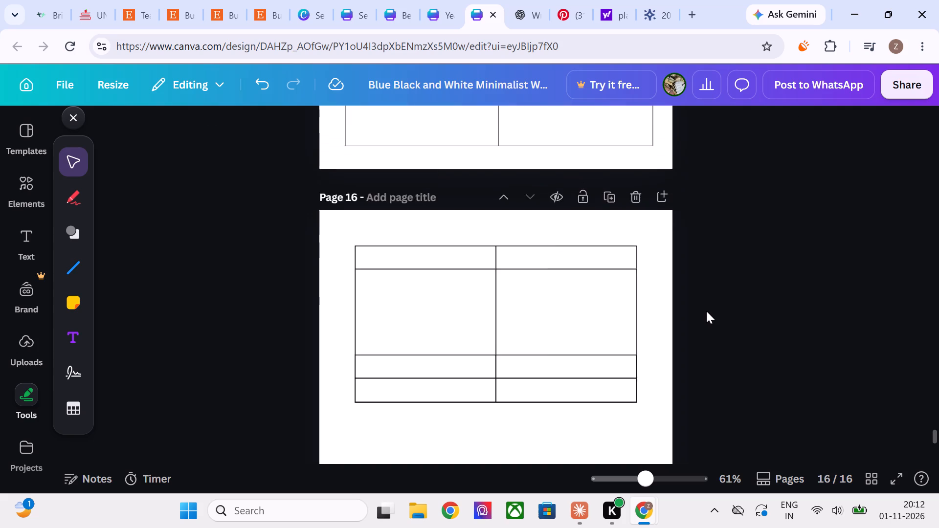
{"action": "scroll", "coordinate": [706, 311], "scroll_direction": "up", "scroll_amount": 6}
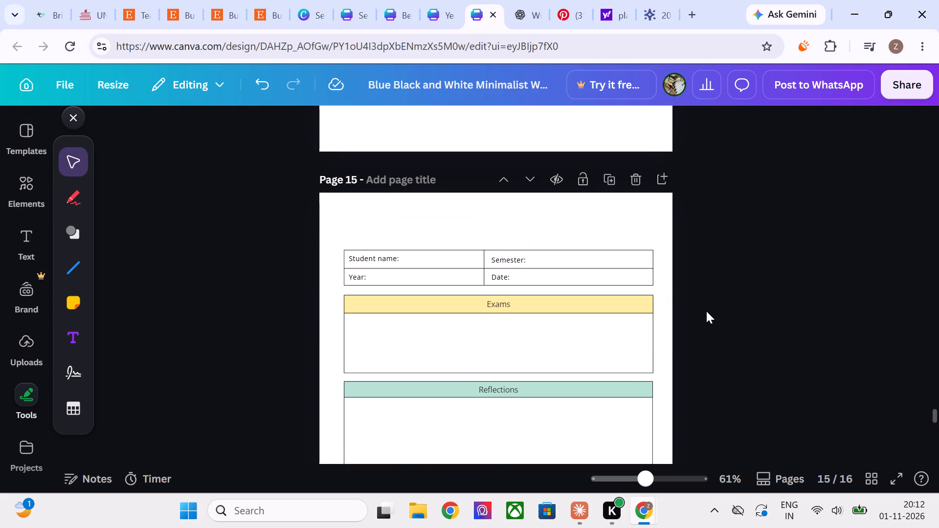
{"action": "scroll", "coordinate": [706, 311], "scroll_direction": "up", "scroll_amount": 1}
{"action": "double_click", "coordinate": [505, 260]}
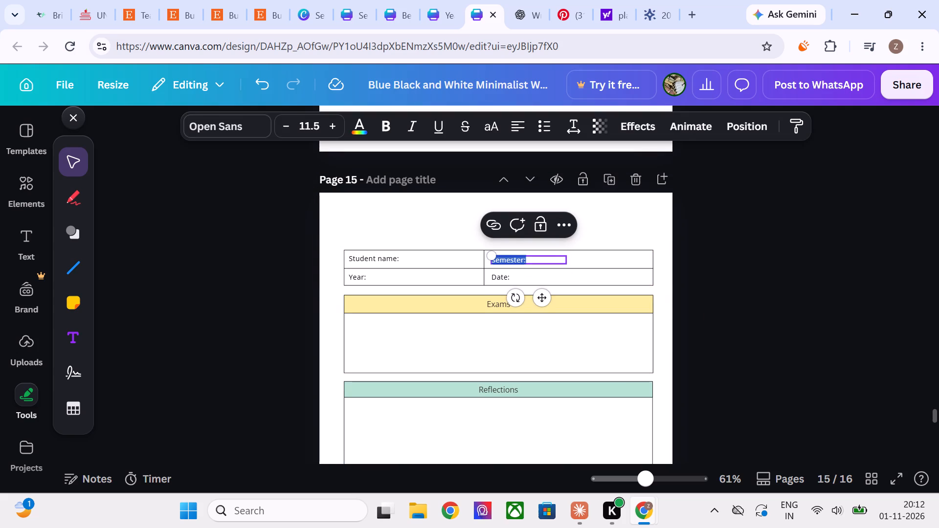
{"action": "key", "text": "ctrl+c"}
{"action": "scroll", "coordinate": [505, 260], "scroll_direction": "down", "scroll_amount": 3}
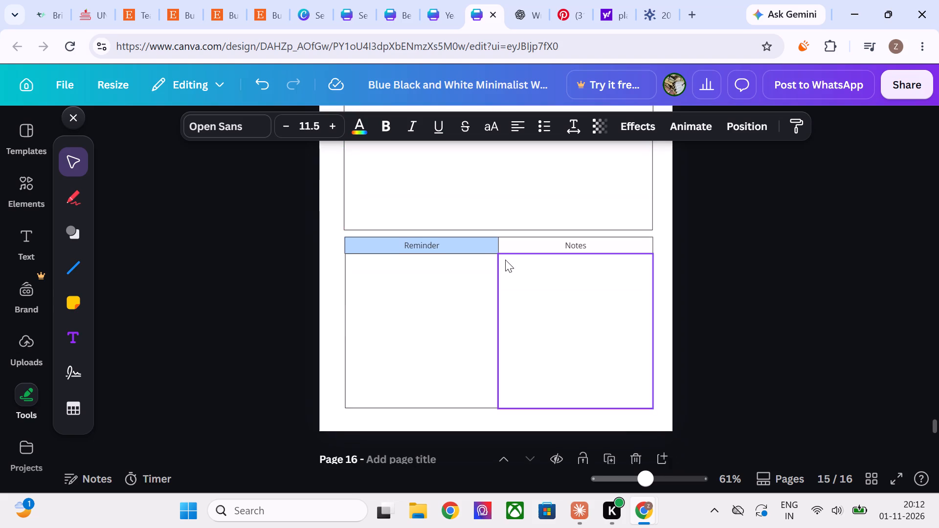
{"action": "scroll", "coordinate": [456, 325], "scroll_direction": "down", "scroll_amount": 3}
{"action": "left_click", "coordinate": [438, 280]}
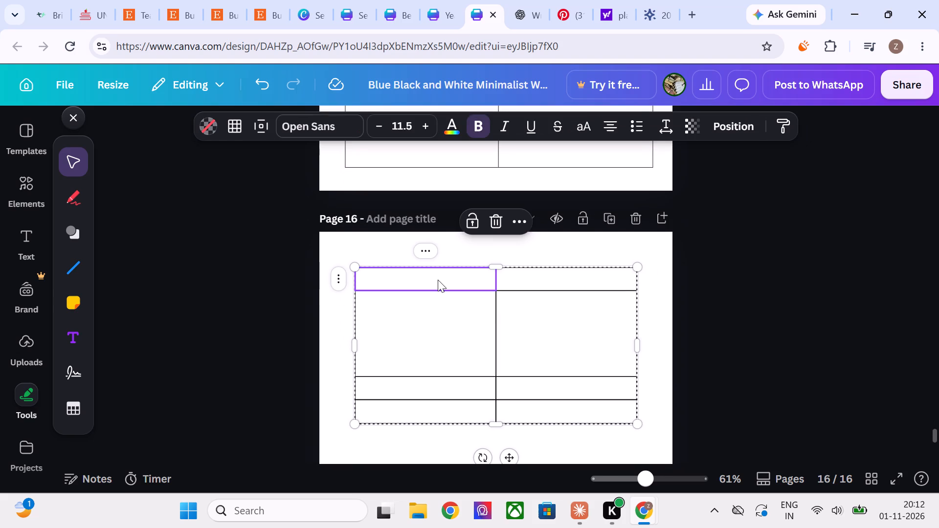
{"action": "key", "text": "ctrl+v"}
{"action": "left_click", "coordinate": [562, 282]}
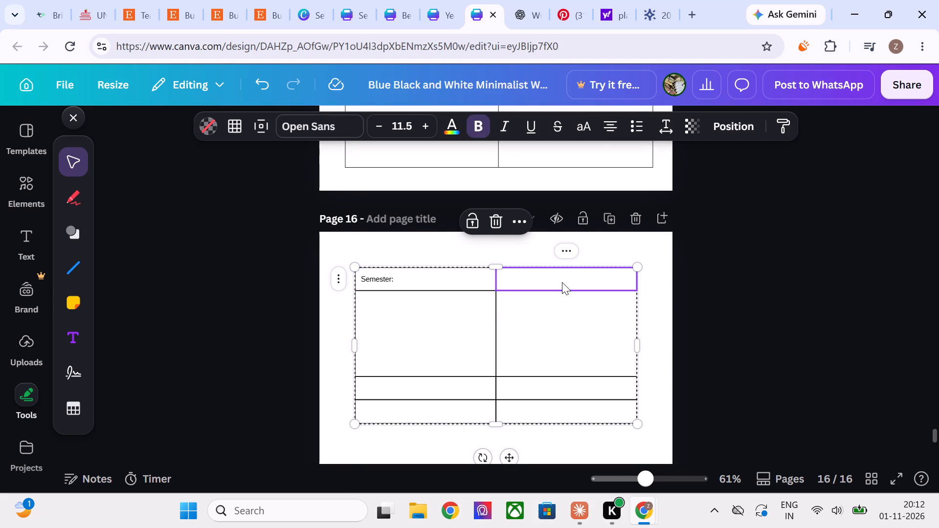
{"action": "key", "text": "ctrl+v"}
Change the font of the "Semester:" labels to Arial Nova across page 16.
{"action": "triple_click", "coordinate": [376, 277]}
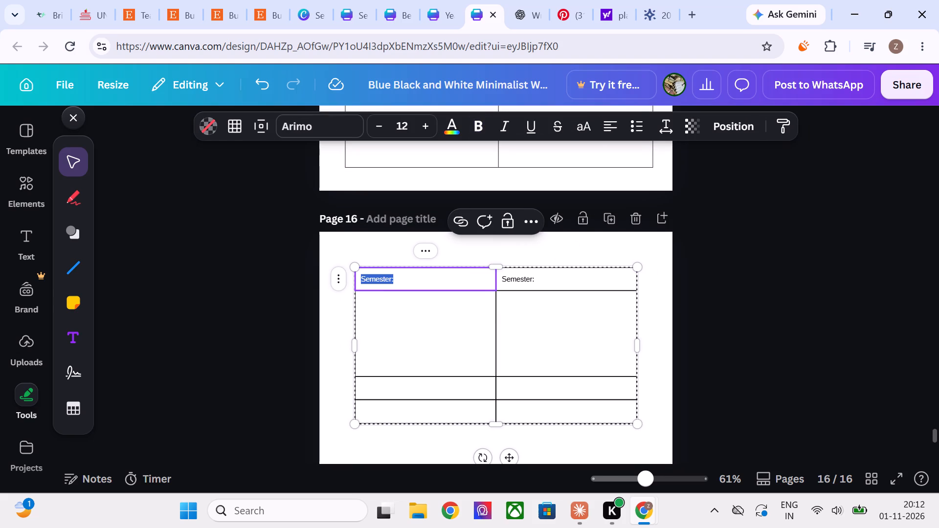
{"action": "left_click", "coordinate": [346, 123]}
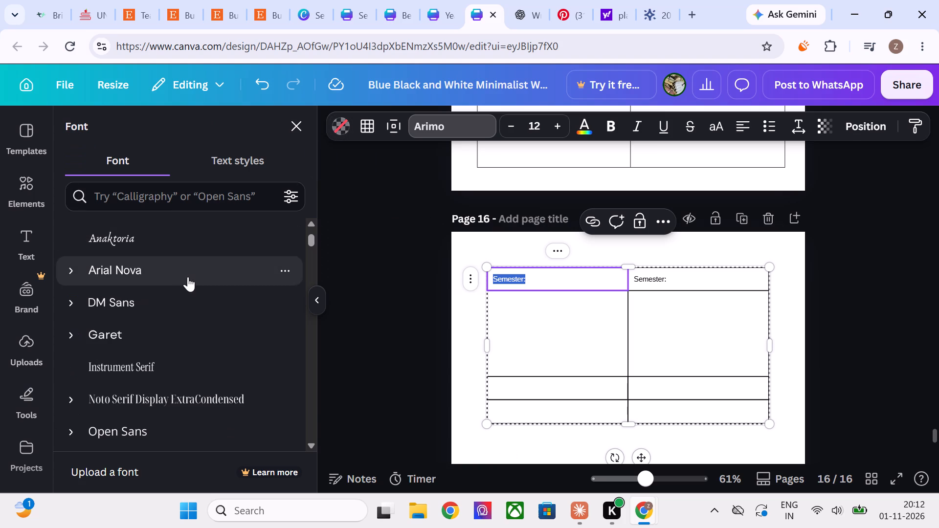
{"action": "left_click", "coordinate": [188, 277]}
{"action": "left_click", "coordinate": [258, 472]}
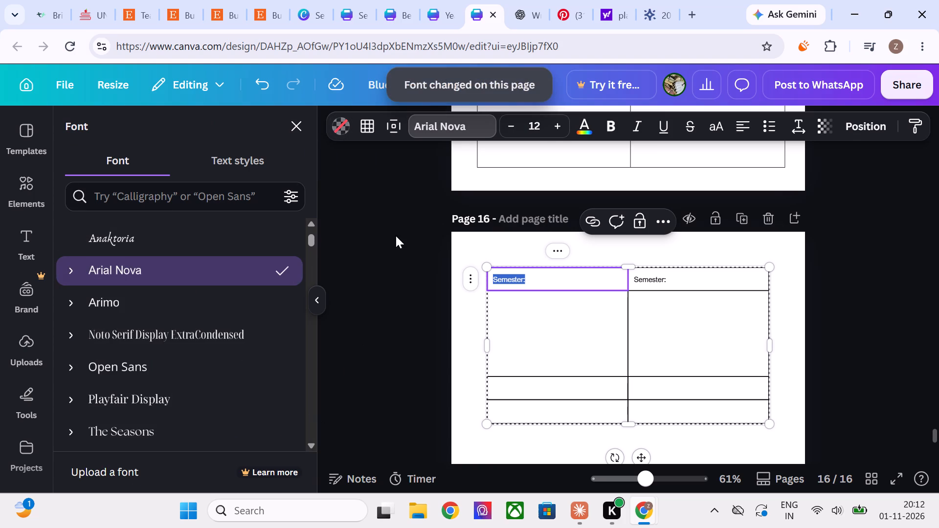
Set the font size of both "Semester:" header labels to 15.
{"action": "triple_click", "coordinate": [558, 130]}
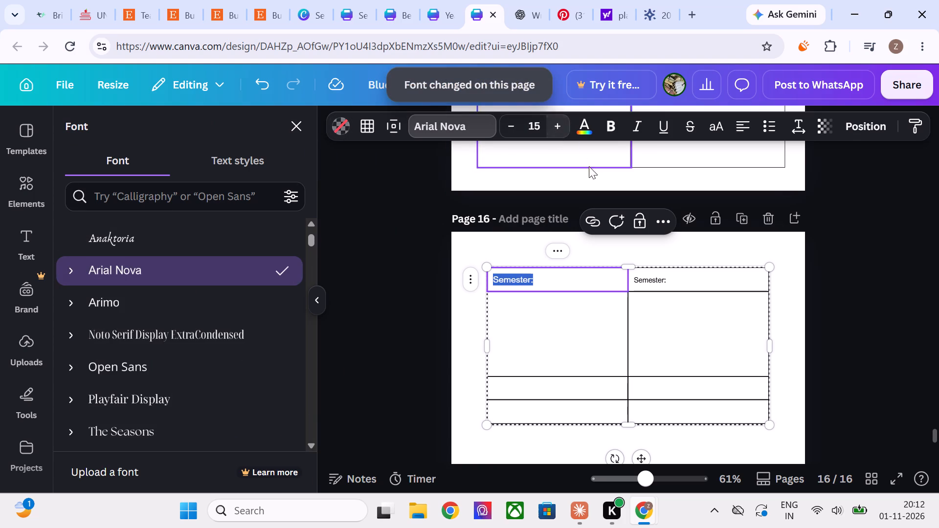
{"action": "left_click", "coordinate": [662, 286]}
{"action": "left_click", "coordinate": [655, 282]}
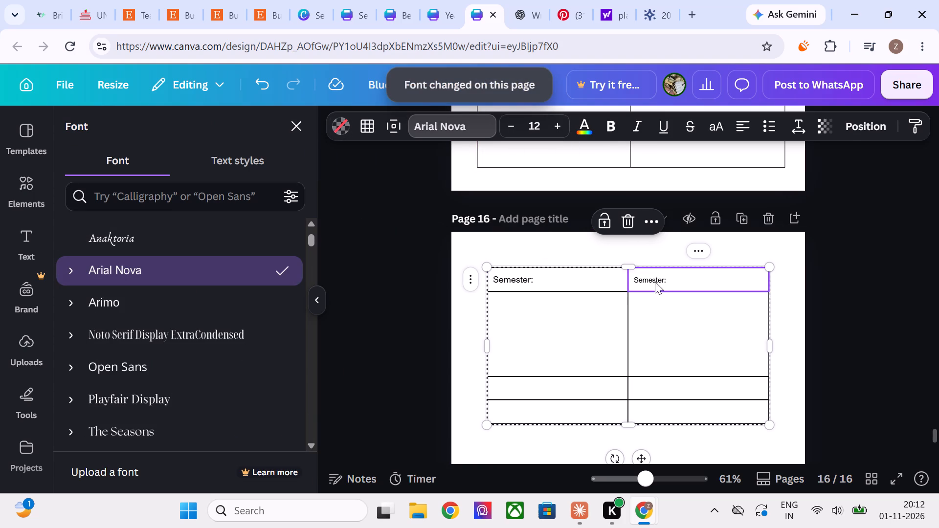
{"action": "triple_click", "coordinate": [561, 120]}
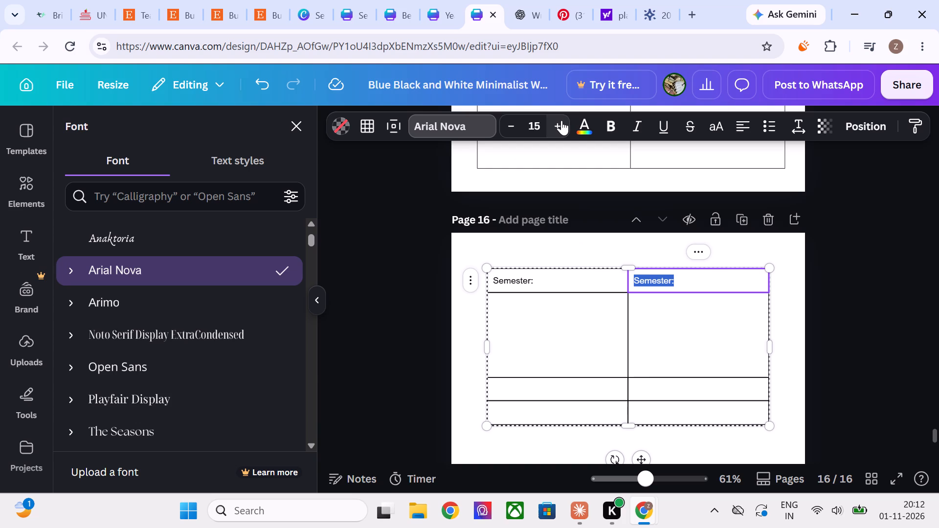
{"action": "left_click", "coordinate": [906, 250]}
{"action": "scroll", "coordinate": [906, 250], "scroll_direction": "down", "scroll_amount": 1}
{"action": "left_click", "coordinate": [833, 268]}
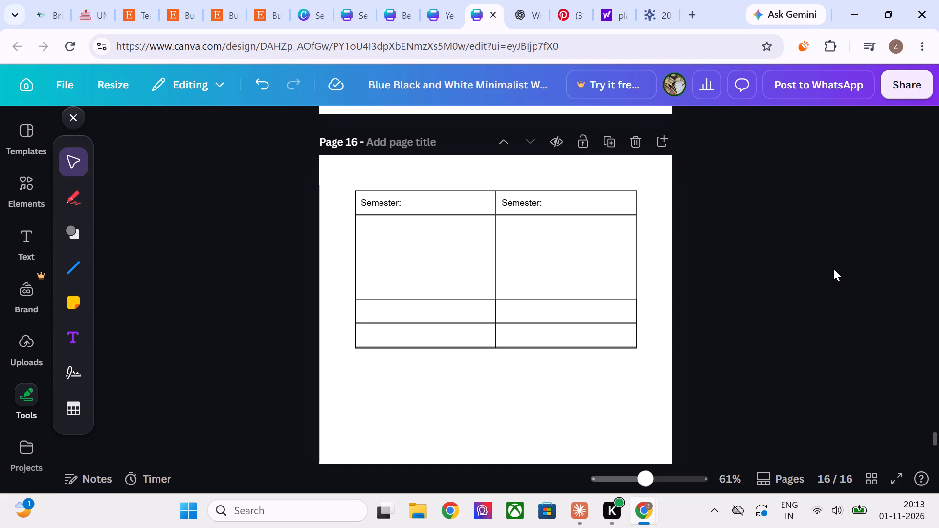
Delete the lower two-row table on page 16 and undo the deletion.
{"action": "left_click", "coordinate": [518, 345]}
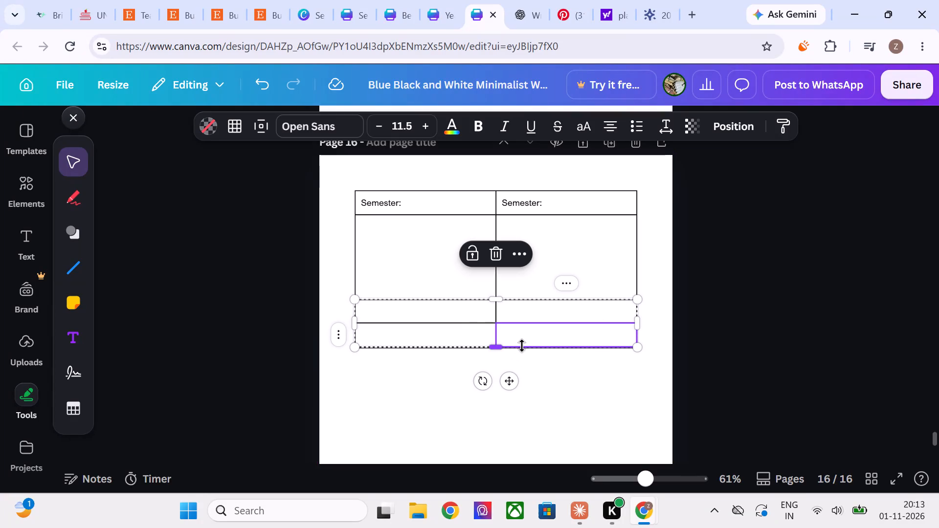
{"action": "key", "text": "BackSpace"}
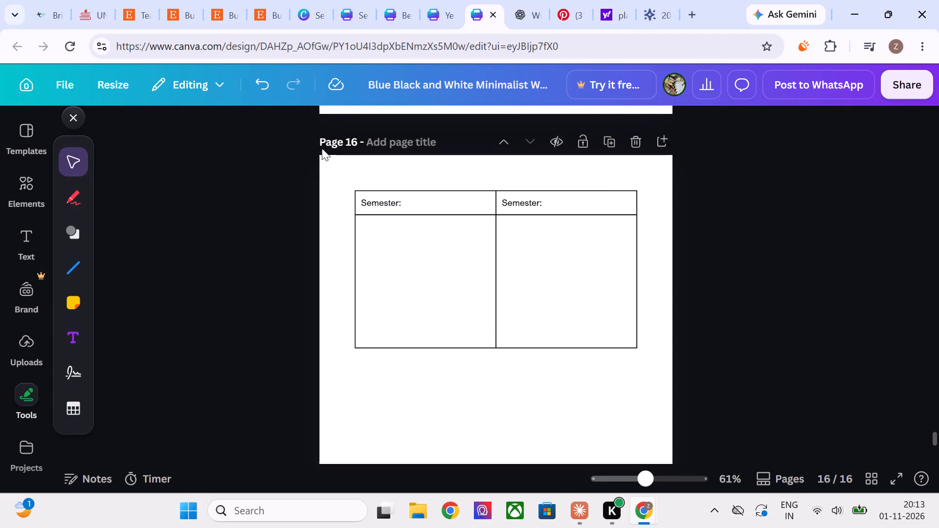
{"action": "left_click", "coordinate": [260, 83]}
Delete the last row of the lower two-row table on page 16.
{"action": "left_click", "coordinate": [542, 340]}
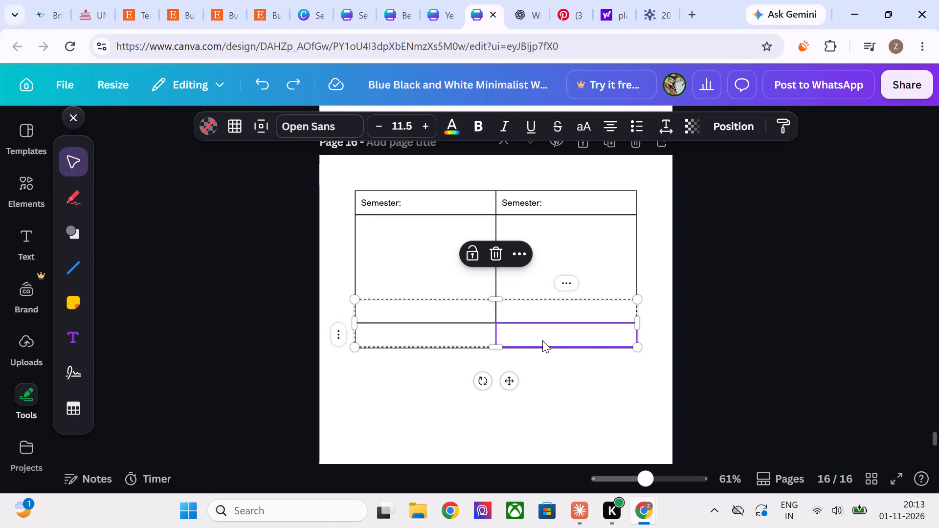
{"action": "left_click_drag", "start_coordinate": [497, 350], "coordinate": [498, 314]}
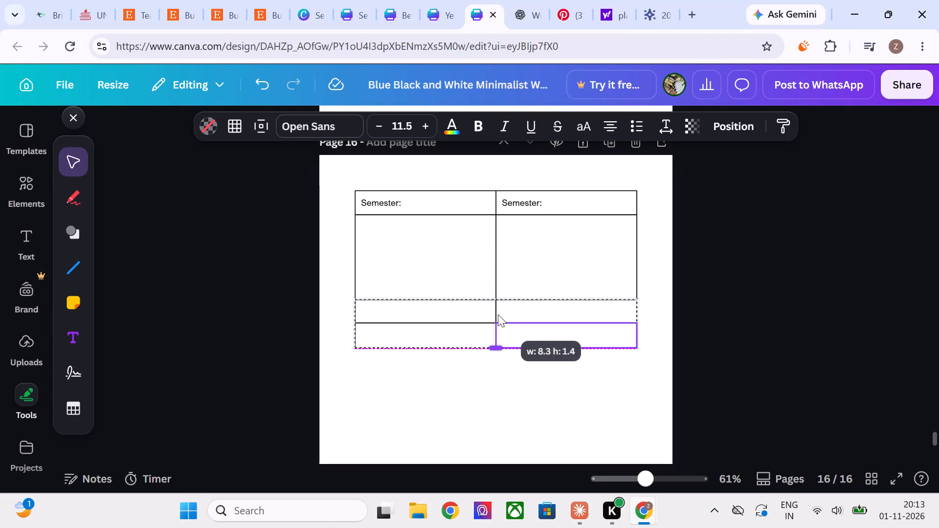
{"action": "left_click_drag", "start_coordinate": [498, 314], "coordinate": [498, 329]}
{"action": "left_click", "coordinate": [559, 331]}
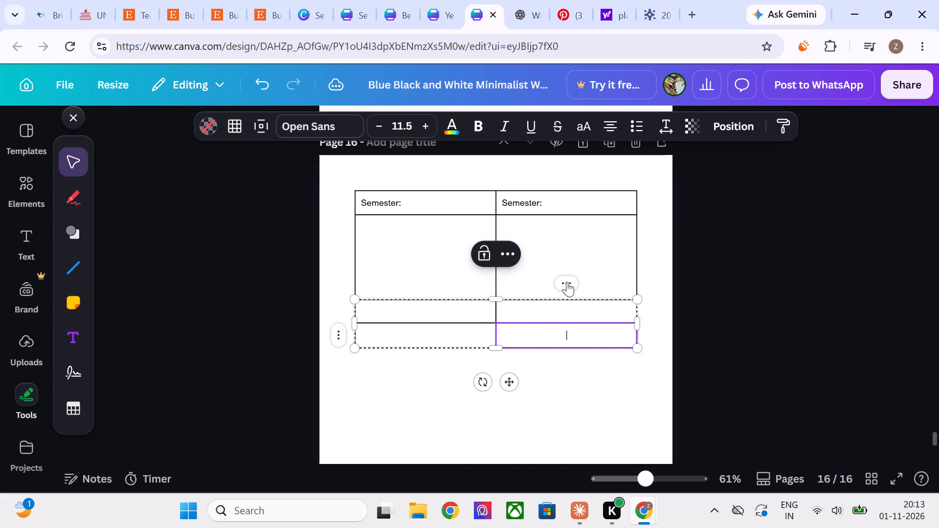
{"action": "left_click", "coordinate": [338, 333]}
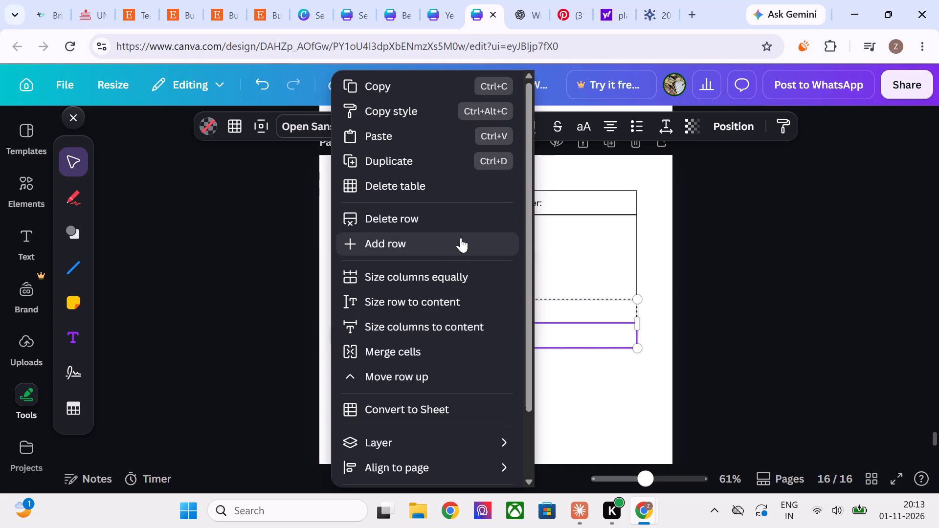
{"action": "left_click", "coordinate": [467, 222]}
{"action": "left_click", "coordinate": [734, 251]}
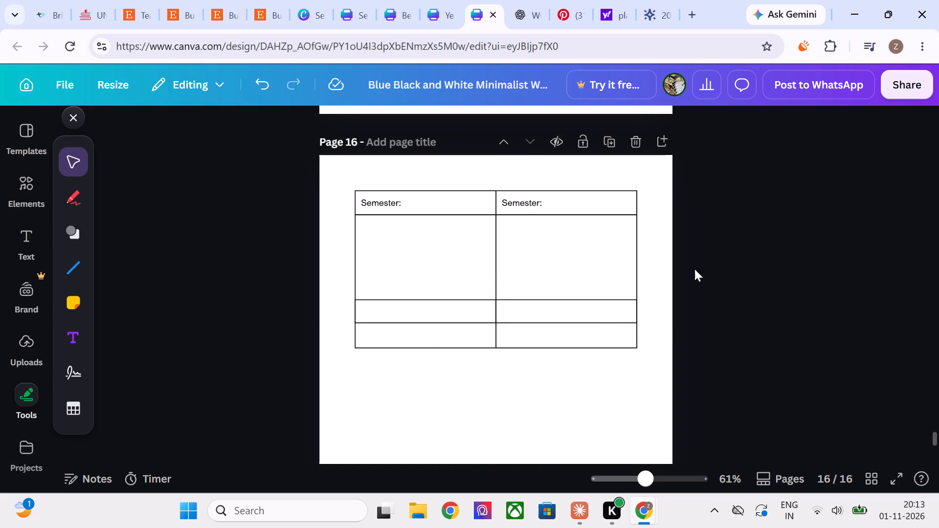
Extend the bottom row of the "Semester:" table downward to enlarge the boxes below the overlaid short row.
{"action": "left_click", "coordinate": [519, 345]}
{"action": "left_click_drag", "start_coordinate": [497, 351], "coordinate": [501, 379]}
{"action": "left_click", "coordinate": [733, 348]}
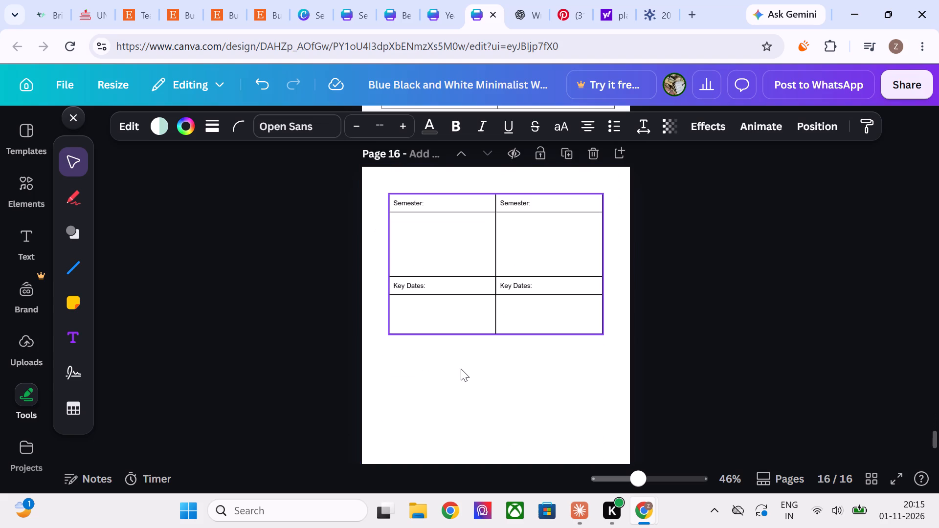
{"action": "scroll", "coordinate": [461, 369], "scroll_direction": "down", "scroll_amount": 1}
{"action": "key", "text": "ctrl+v"}
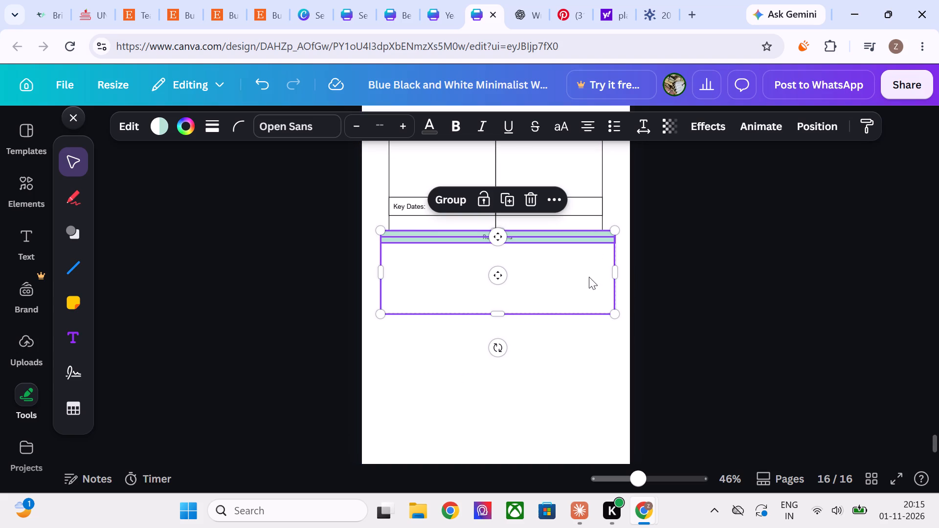
Place the pasted Reflections block just below the semester table and narrow it to match the table's width.
{"action": "left_click_drag", "start_coordinate": [589, 277], "coordinate": [590, 313]}
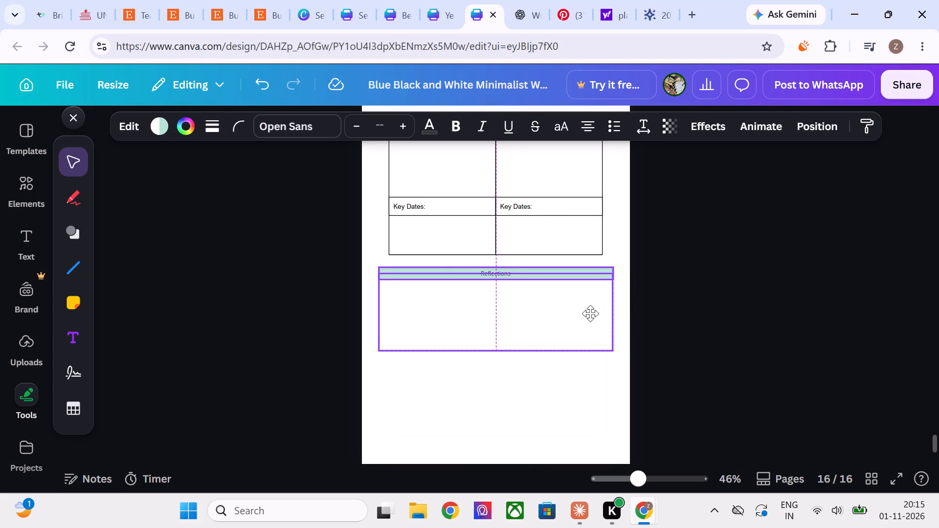
{"action": "left_click_drag", "start_coordinate": [590, 313], "coordinate": [594, 313]}
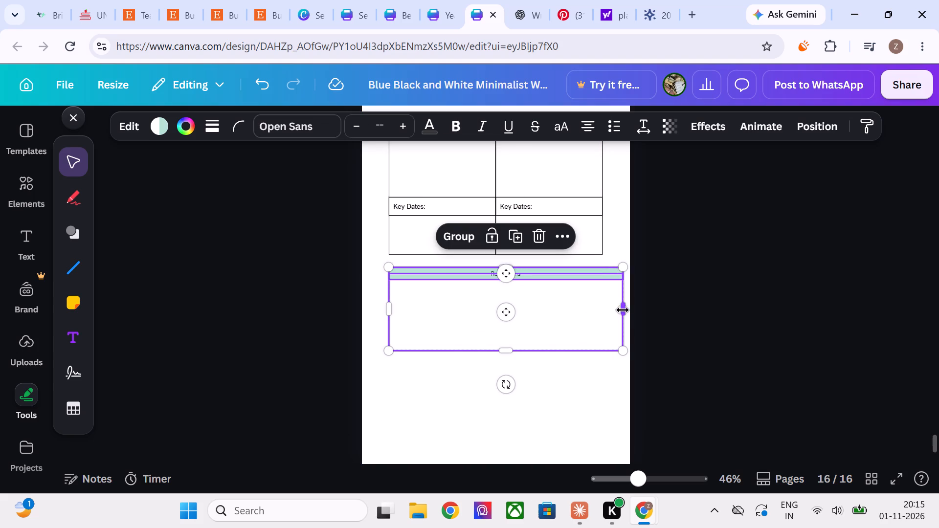
{"action": "left_click_drag", "start_coordinate": [626, 308], "coordinate": [608, 308]}
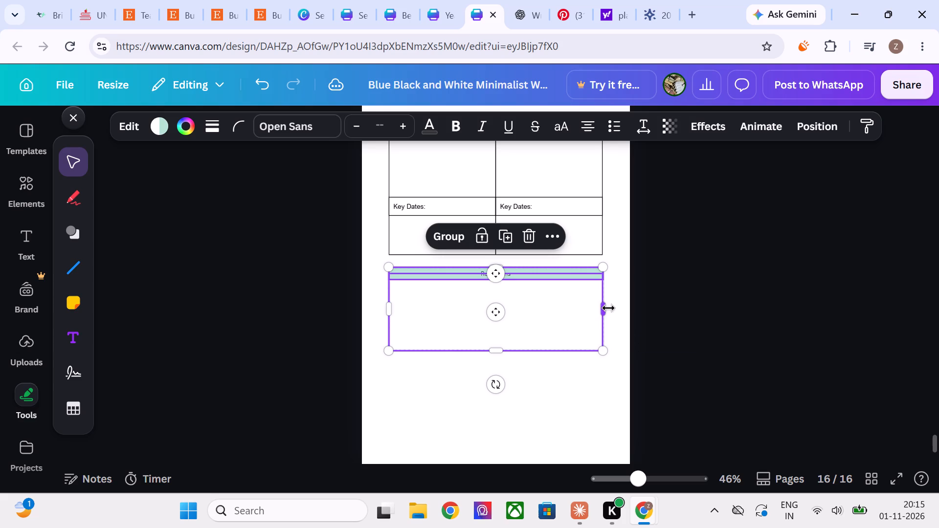
{"action": "left_click", "coordinate": [711, 331]}
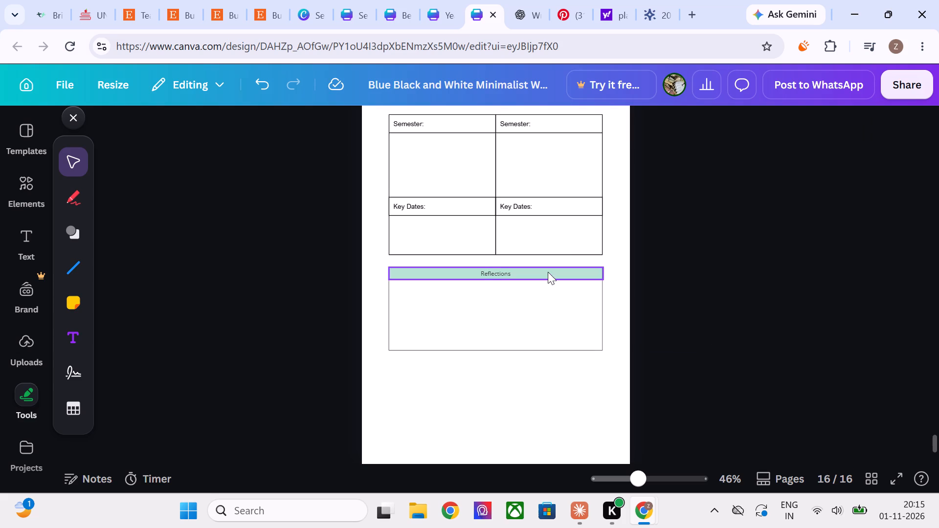
Change the fill colour of the Reflections header bar on page 16 to white.
{"action": "double_click", "coordinate": [549, 274]}
{"action": "left_click", "coordinate": [160, 125]}
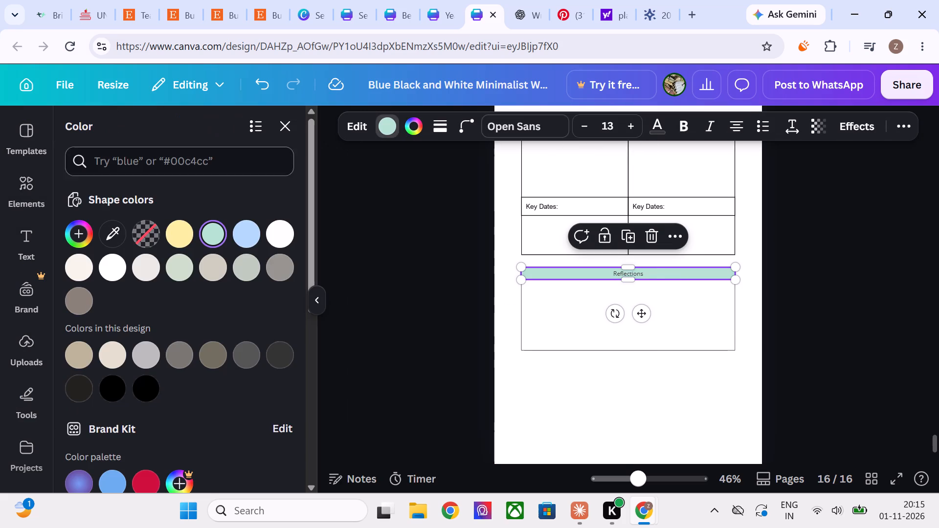
{"action": "left_click", "coordinate": [285, 231]}
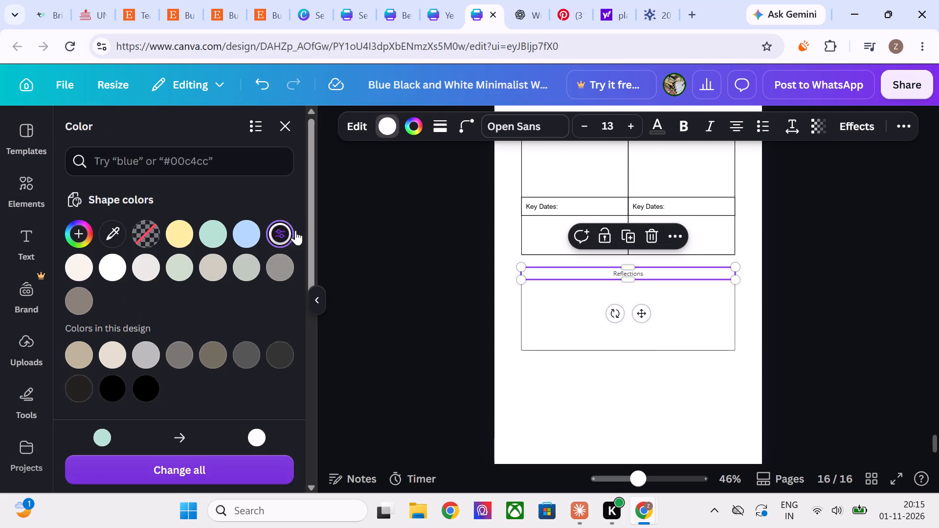
{"action": "left_click", "coordinate": [816, 249]}
{"action": "left_click", "coordinate": [816, 249]}
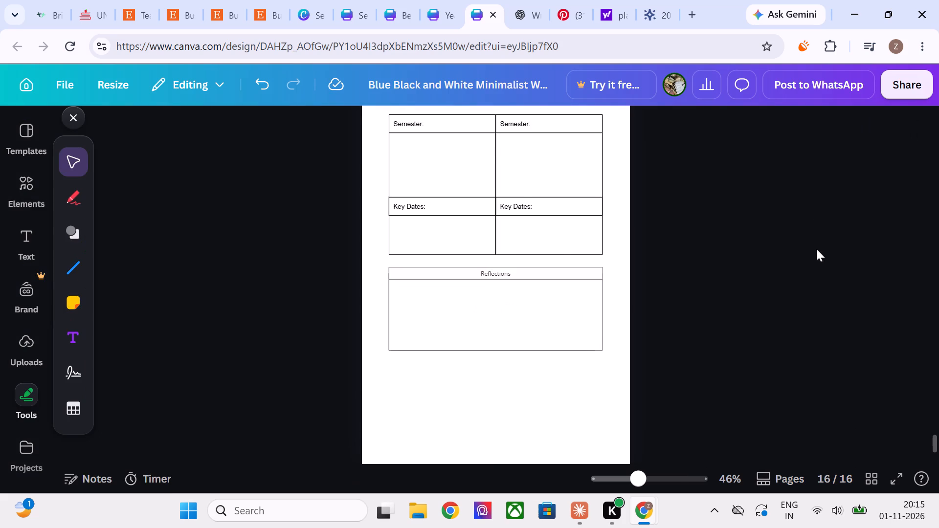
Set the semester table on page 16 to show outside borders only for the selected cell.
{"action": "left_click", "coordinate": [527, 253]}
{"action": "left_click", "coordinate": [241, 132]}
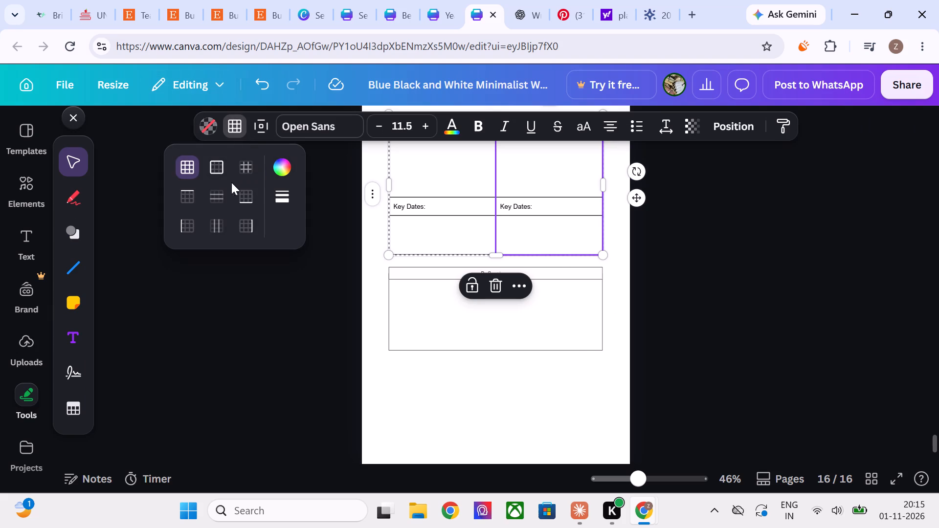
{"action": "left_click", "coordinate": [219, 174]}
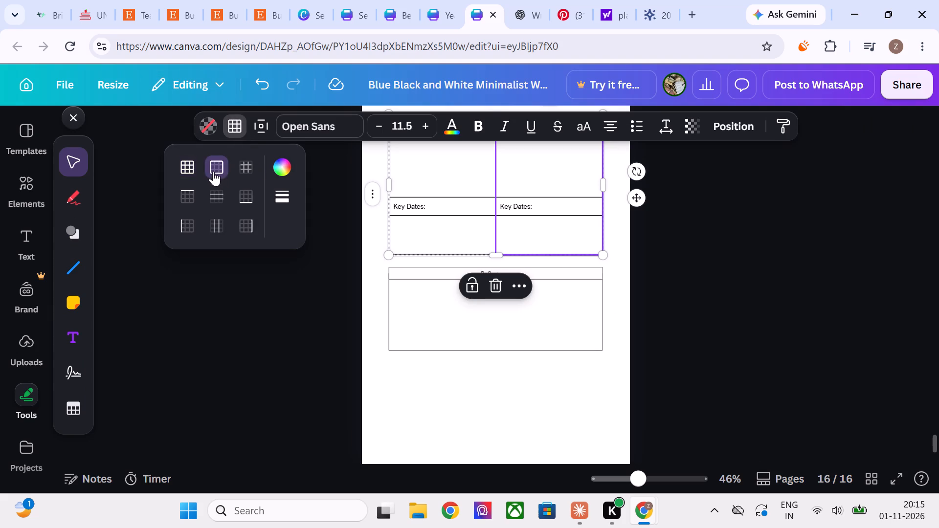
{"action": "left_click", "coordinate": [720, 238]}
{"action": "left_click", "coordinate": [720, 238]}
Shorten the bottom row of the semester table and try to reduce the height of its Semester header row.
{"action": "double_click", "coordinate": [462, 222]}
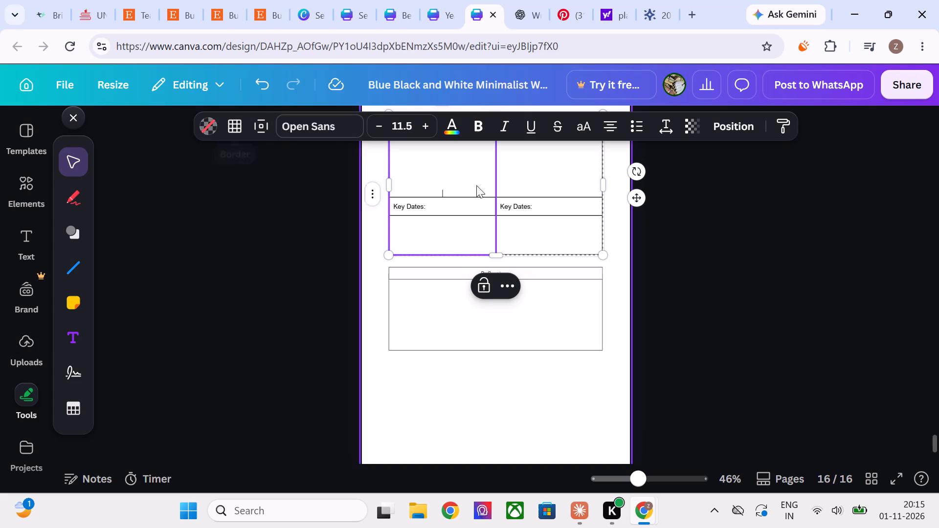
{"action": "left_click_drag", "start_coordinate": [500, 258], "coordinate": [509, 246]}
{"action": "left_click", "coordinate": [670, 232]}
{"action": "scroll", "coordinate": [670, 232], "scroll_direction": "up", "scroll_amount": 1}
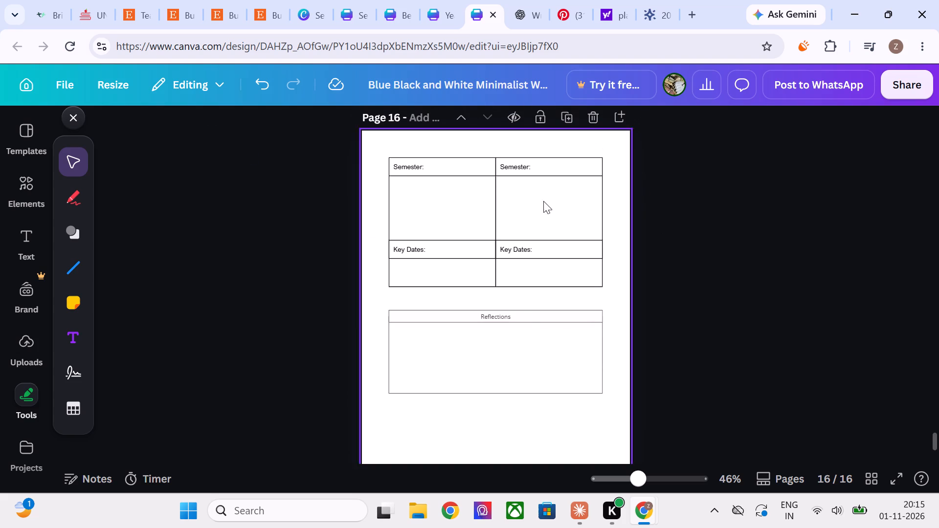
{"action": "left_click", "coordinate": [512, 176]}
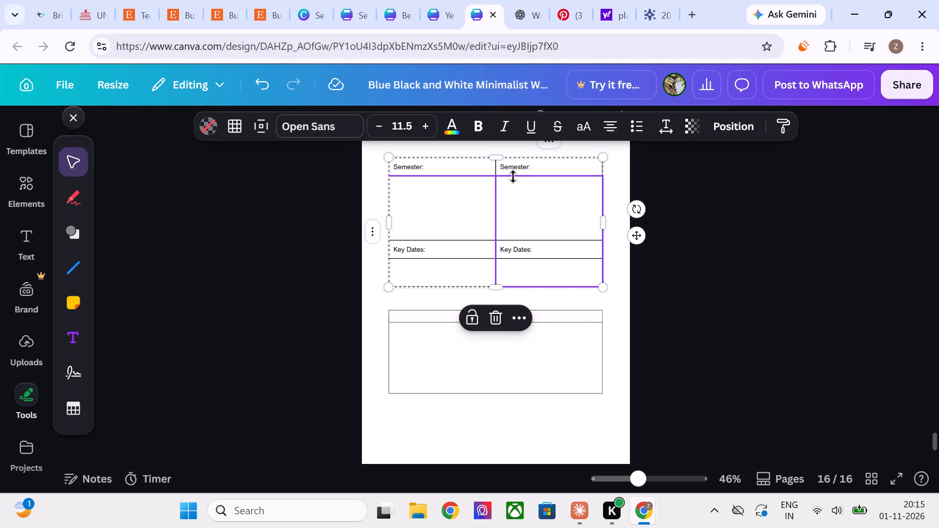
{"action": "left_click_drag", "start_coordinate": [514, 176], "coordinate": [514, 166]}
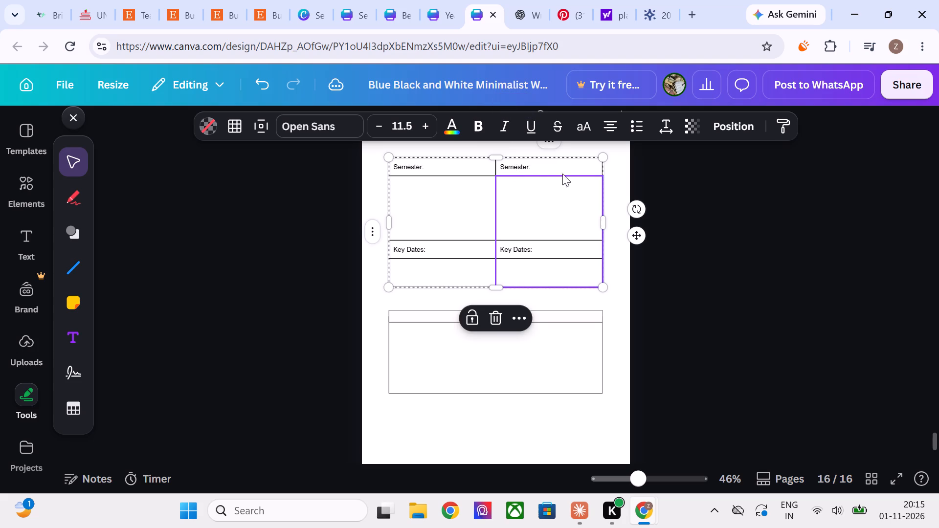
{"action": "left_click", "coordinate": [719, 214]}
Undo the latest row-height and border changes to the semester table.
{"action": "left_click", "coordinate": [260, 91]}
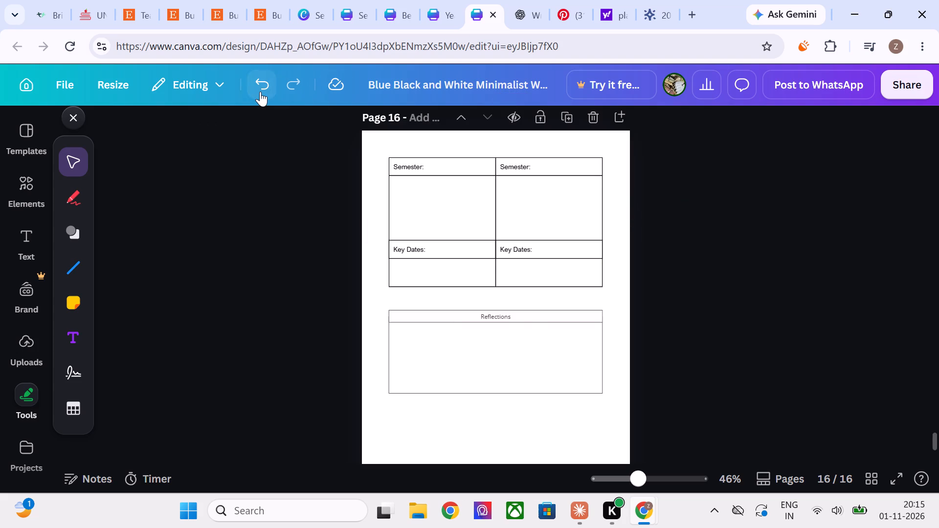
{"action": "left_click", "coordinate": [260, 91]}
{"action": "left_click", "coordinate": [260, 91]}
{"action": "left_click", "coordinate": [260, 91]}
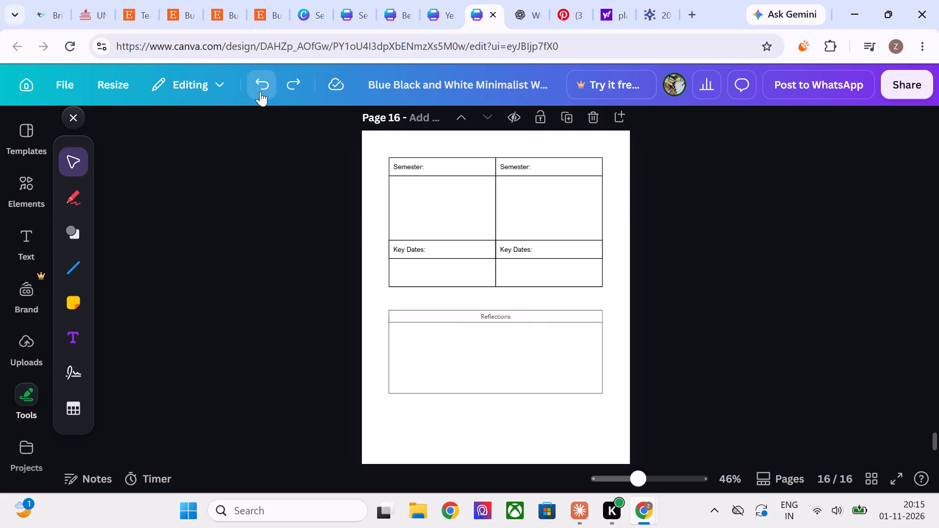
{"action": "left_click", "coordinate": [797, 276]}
Move the Reflections box on page 16 down so its top edge meets the bottom of the Reflections header bar.
{"action": "scroll", "coordinate": [797, 276], "scroll_direction": "down", "scroll_amount": 1}
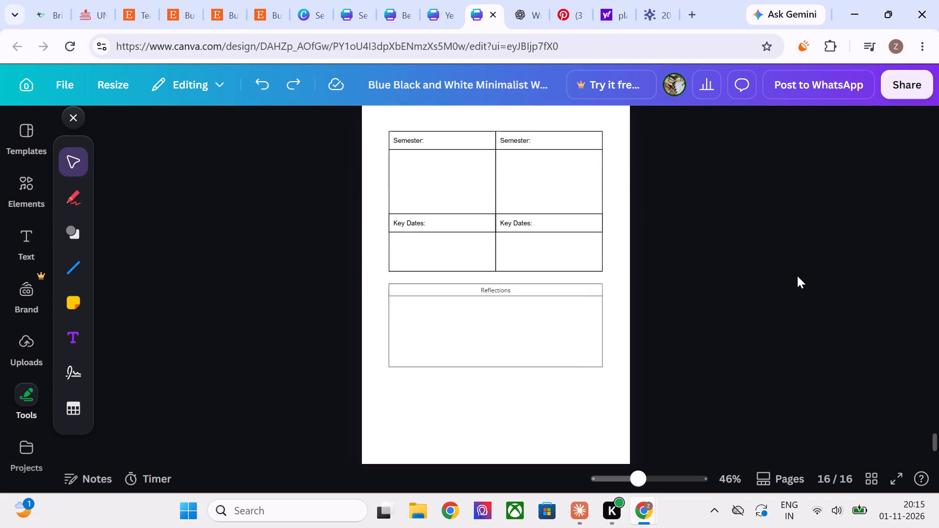
{"action": "scroll", "coordinate": [797, 276], "scroll_direction": "down", "scroll_amount": 1}
{"action": "left_click", "coordinate": [511, 238]}
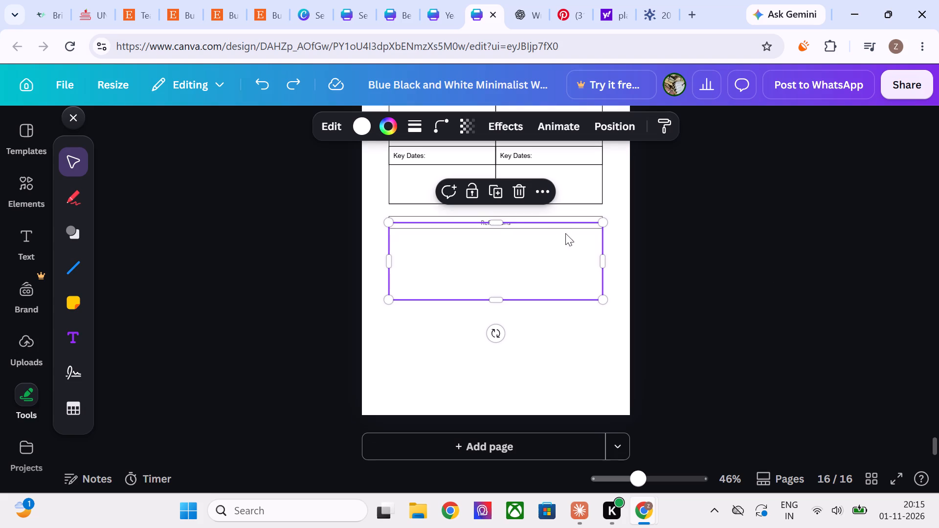
{"action": "left_click_drag", "start_coordinate": [521, 228], "coordinate": [521, 229]}
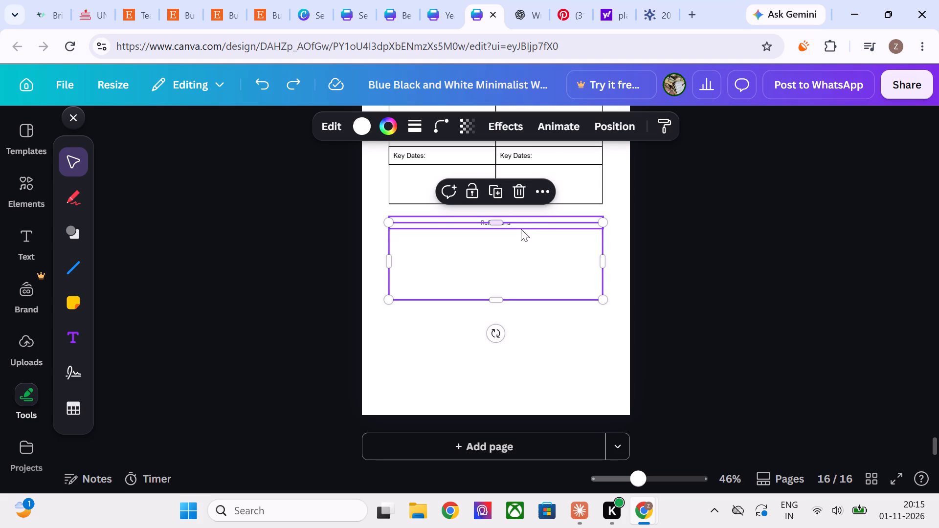
{"action": "left_click_drag", "start_coordinate": [521, 229], "coordinate": [522, 238]}
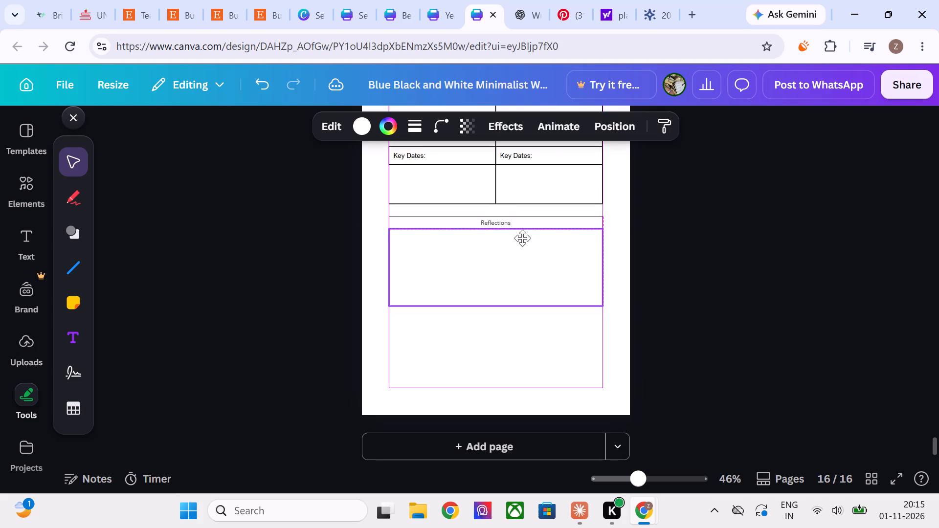
{"action": "left_click_drag", "start_coordinate": [522, 238], "coordinate": [522, 239]}
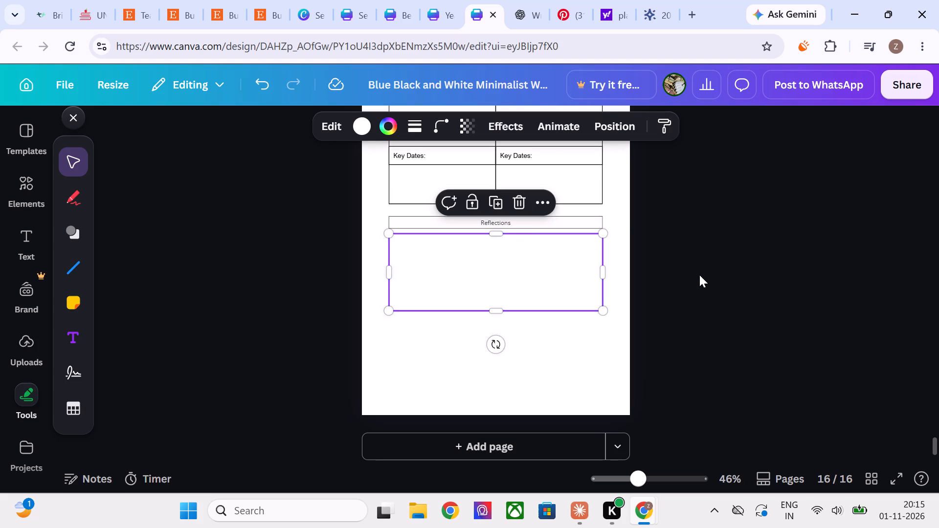
{"action": "left_click", "coordinate": [702, 277]}
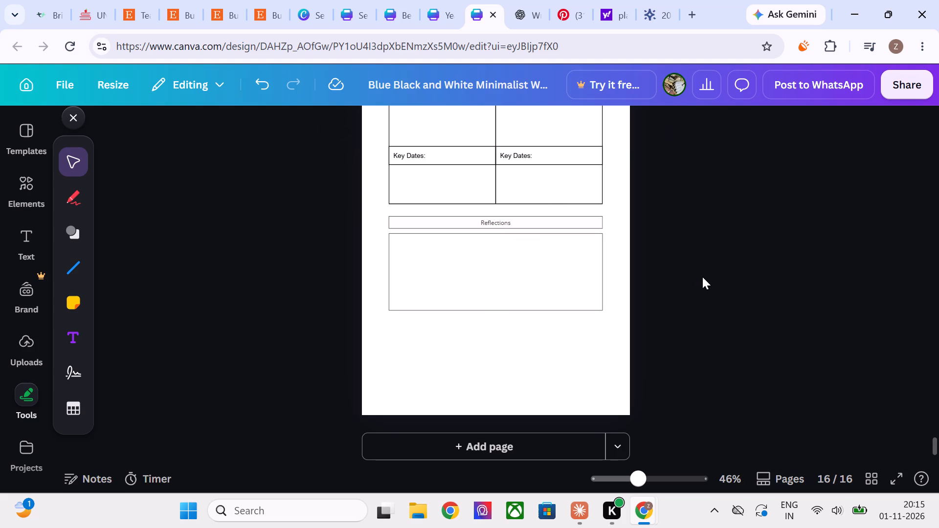
{"action": "scroll", "coordinate": [702, 277], "scroll_direction": "up", "scroll_amount": 1}
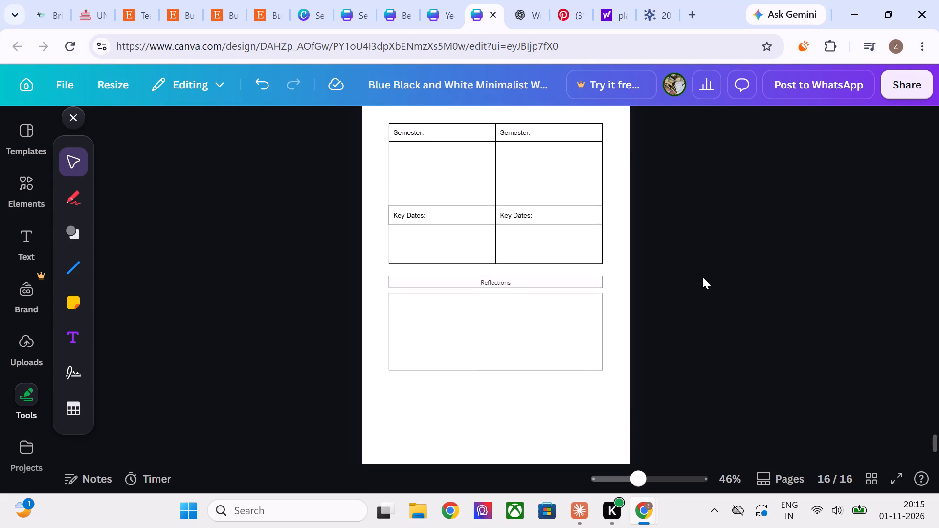
{"action": "scroll", "coordinate": [702, 277], "scroll_direction": "up", "scroll_amount": 1}
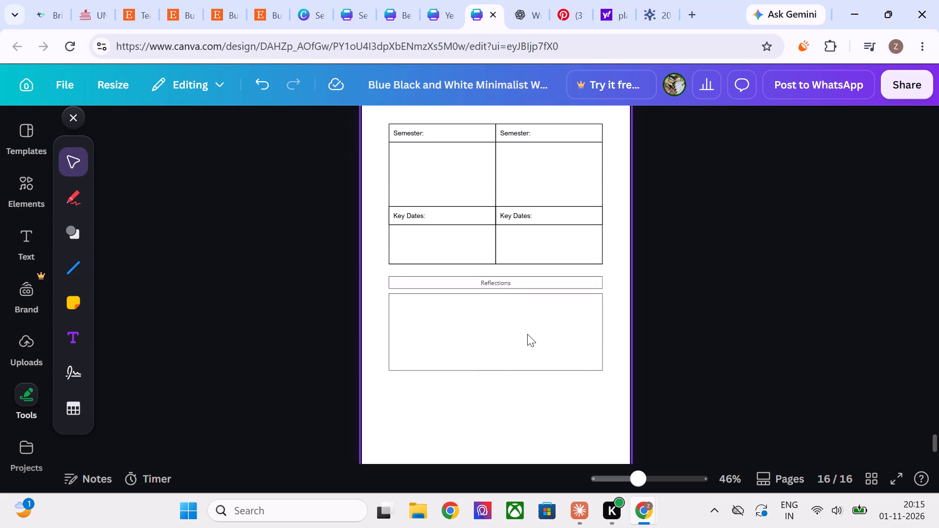
{"action": "left_click", "coordinate": [528, 334]}
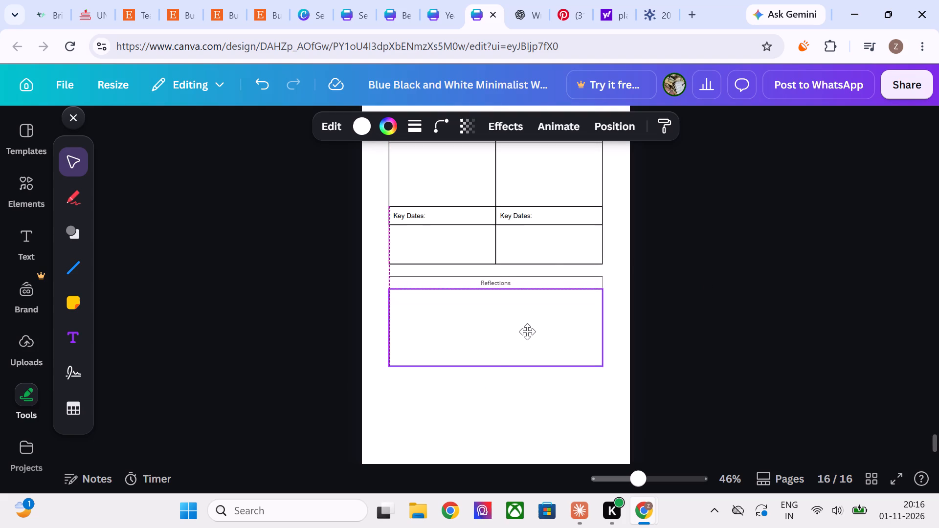
{"action": "left_click", "coordinate": [712, 340]}
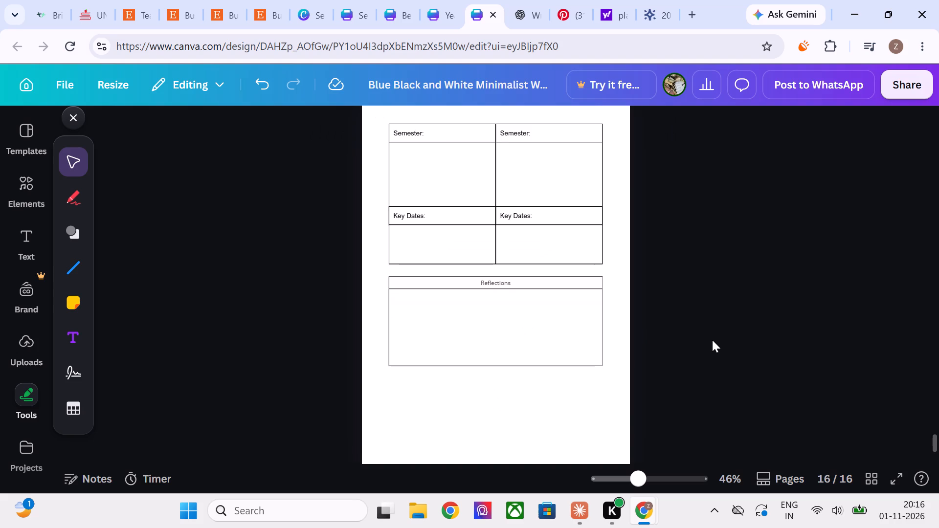
Check how the separate Notes header and box are built on page 15.
{"action": "scroll", "coordinate": [712, 340], "scroll_direction": "down", "scroll_amount": 1}
{"action": "scroll", "coordinate": [712, 340], "scroll_direction": "up", "scroll_amount": 2}
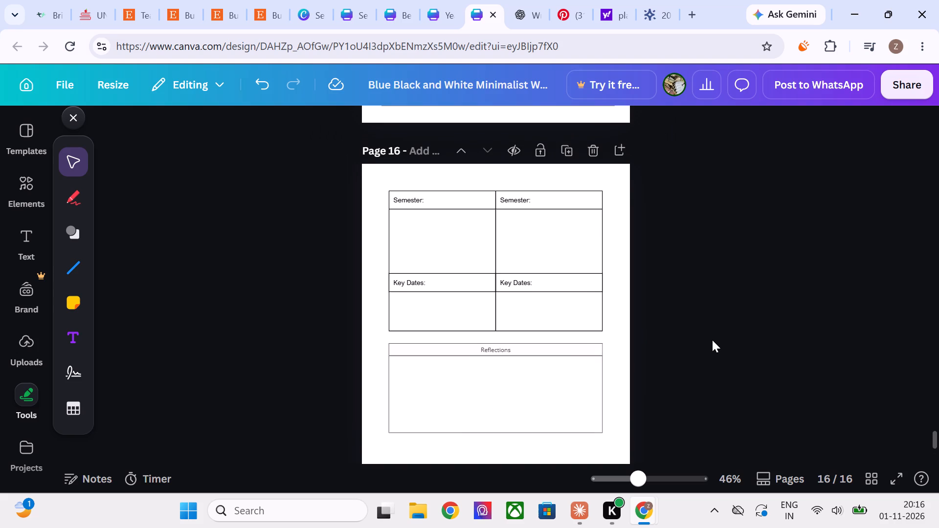
{"action": "scroll", "coordinate": [712, 340], "scroll_direction": "up", "scroll_amount": 4}
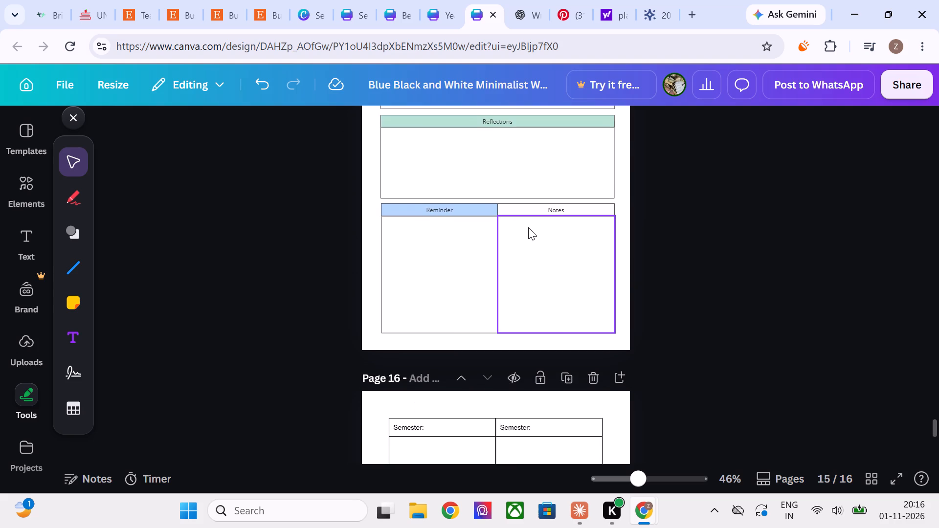
{"action": "left_click", "coordinate": [531, 236]}
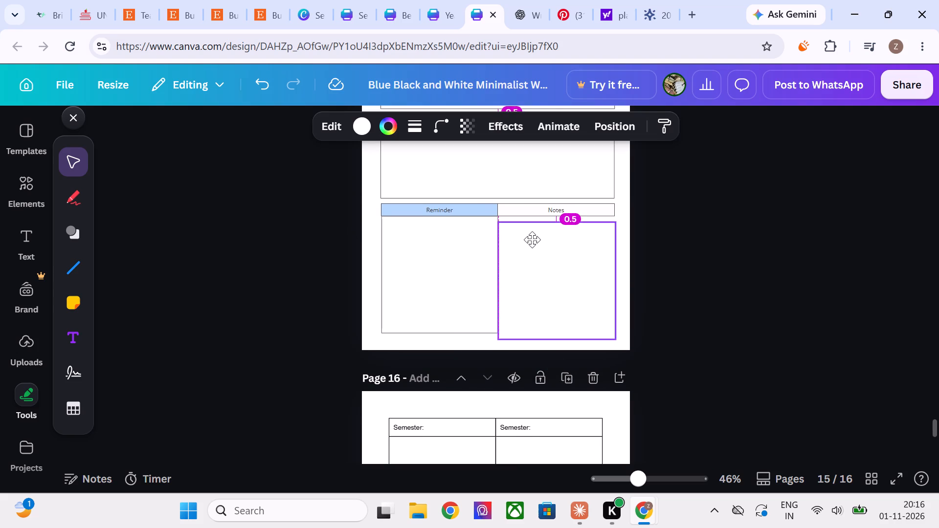
{"action": "left_click", "coordinate": [695, 264]}
Delete the whole Semester and Key Dates table from page 16.
{"action": "scroll", "coordinate": [695, 264], "scroll_direction": "down", "scroll_amount": 1}
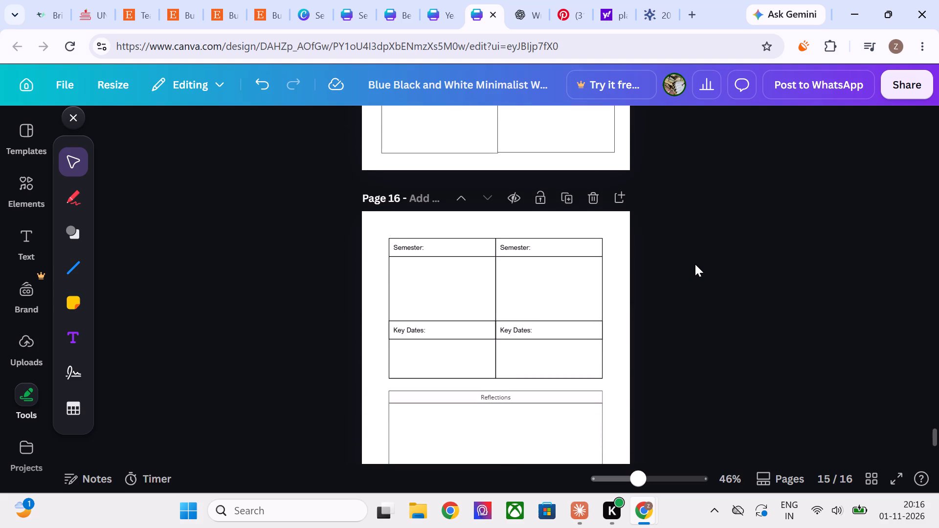
{"action": "scroll", "coordinate": [695, 264], "scroll_direction": "down", "scroll_amount": 1}
{"action": "left_click_drag", "start_coordinate": [662, 352], "coordinate": [351, 254]}
{"action": "key", "text": "BackSpace"}
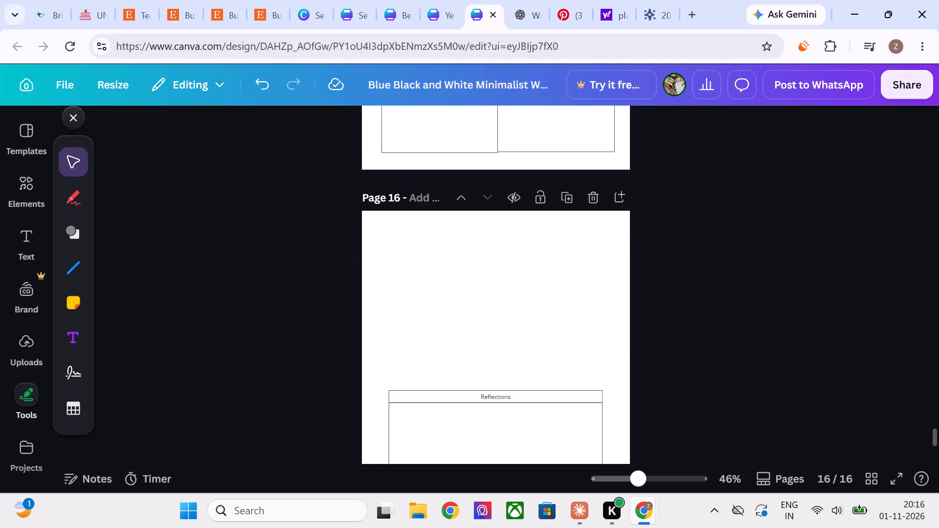
Copy the empty Reflections box to the top of page 16, aligned with the block's left edge, and narrow it to nearly half width.
{"action": "scroll", "coordinate": [680, 264], "scroll_direction": "down", "scroll_amount": 1}
{"action": "left_click", "coordinate": [577, 354]}
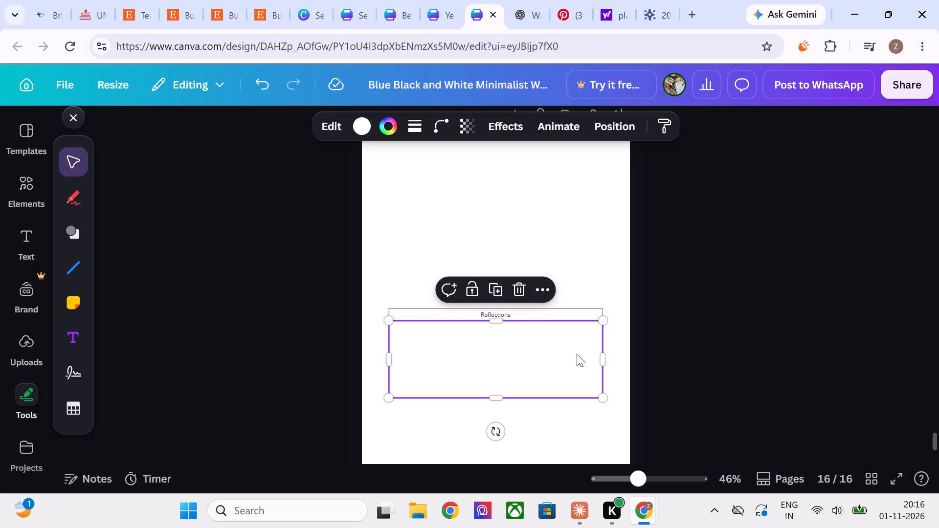
{"action": "key", "text": "ctrl+c"}
{"action": "left_click", "coordinate": [461, 232]}
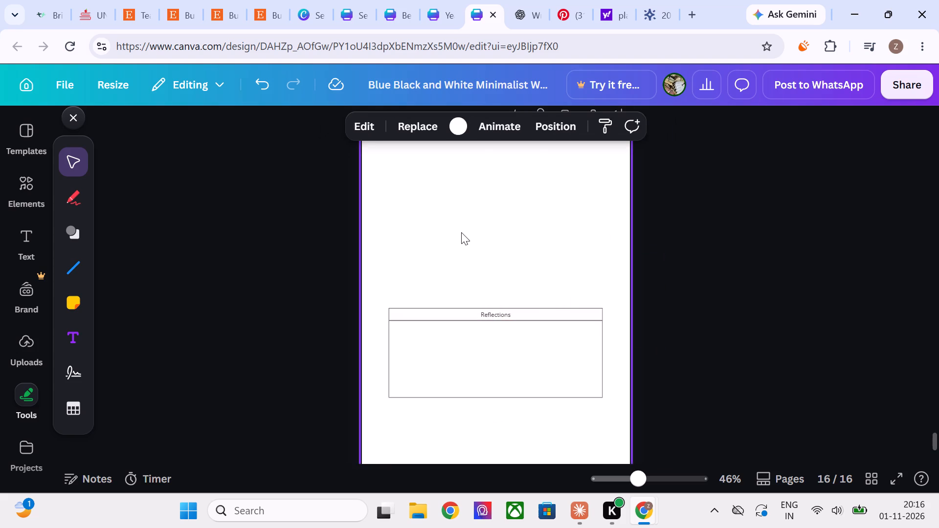
{"action": "key", "text": "ctrl+v"}
{"action": "left_click_drag", "start_coordinate": [527, 356], "coordinate": [497, 232]}
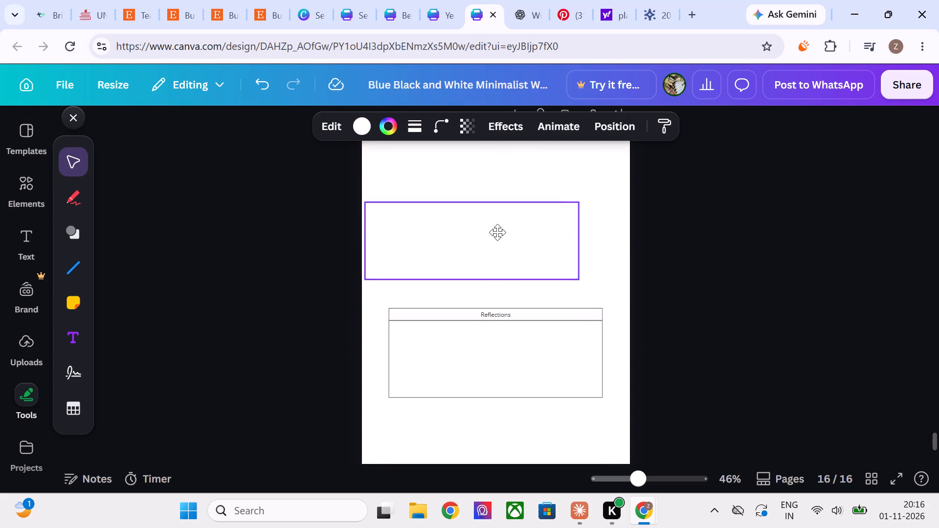
{"action": "left_click_drag", "start_coordinate": [497, 232], "coordinate": [518, 193]}
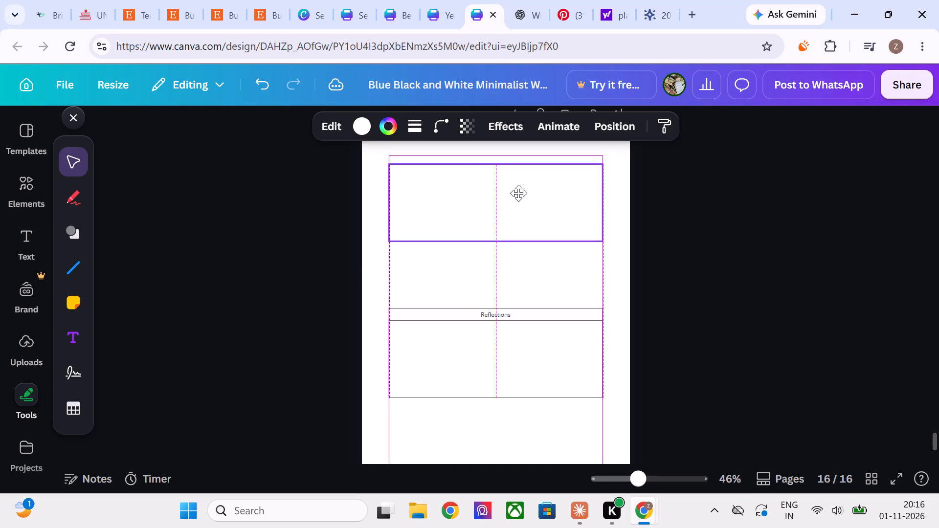
{"action": "left_click_drag", "start_coordinate": [518, 193], "coordinate": [519, 189]}
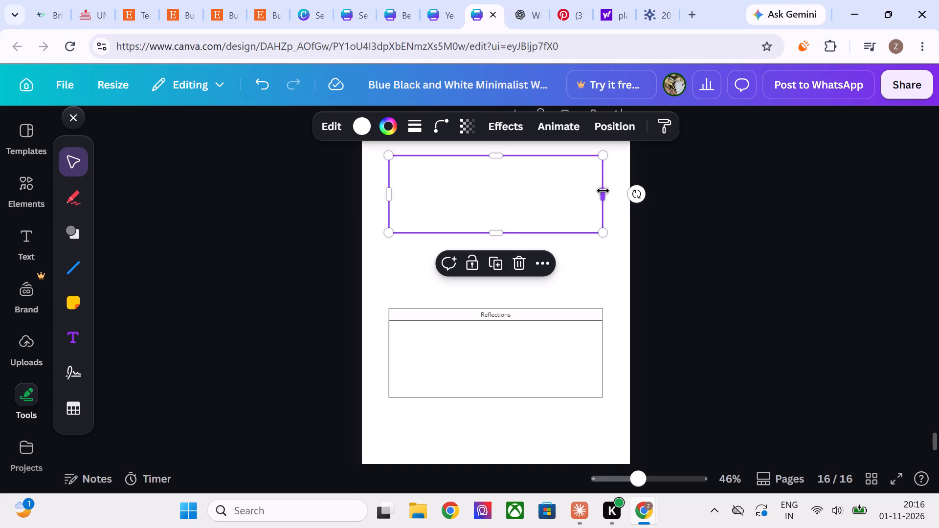
{"action": "left_click_drag", "start_coordinate": [603, 191], "coordinate": [489, 206]}
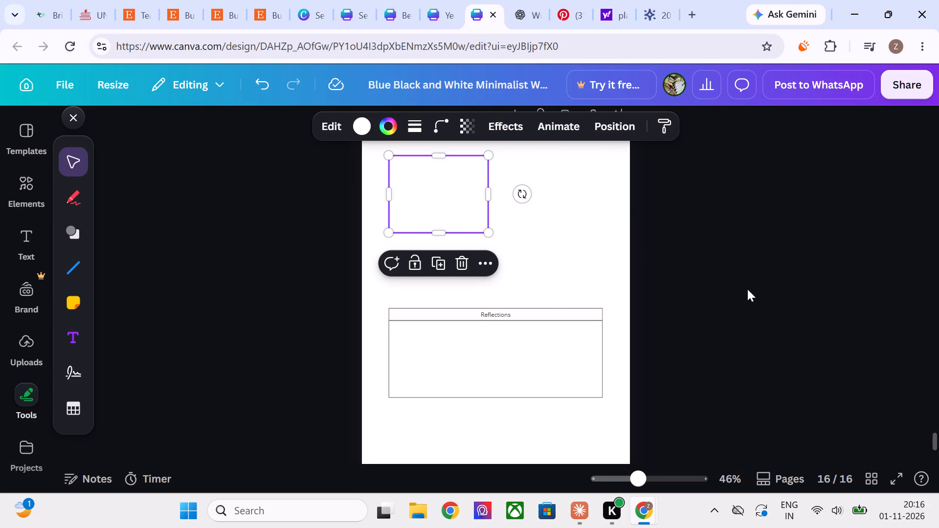
Paste a second box copy, narrow it to about half width, place it beside the first, and widen the first box to meet it.
{"action": "key", "text": "ctrl+v"}
{"action": "left_click_drag", "start_coordinate": [611, 364], "coordinate": [506, 372]}
{"action": "left_click_drag", "start_coordinate": [446, 381], "coordinate": [550, 212]}
{"action": "left_click", "coordinate": [433, 203]}
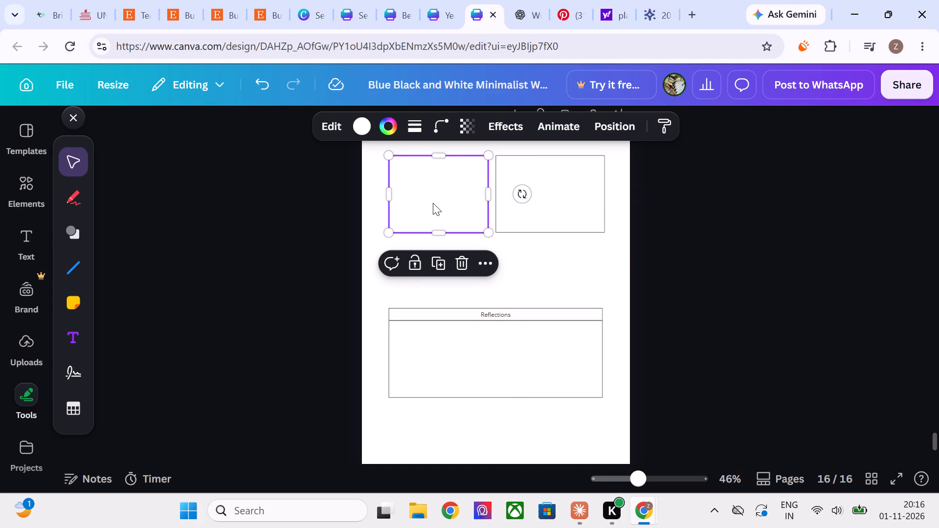
{"action": "left_click_drag", "start_coordinate": [489, 196], "coordinate": [494, 197]}
{"action": "left_click", "coordinate": [735, 289]}
Group the two side-by-side boxes on page 16 and move the group slightly down, centred above the Reflections block.
{"action": "scroll", "coordinate": [735, 289], "scroll_direction": "up", "scroll_amount": 1}
{"action": "left_click_drag", "start_coordinate": [701, 262], "coordinate": [359, 184]}
{"action": "left_click", "coordinate": [447, 289]}
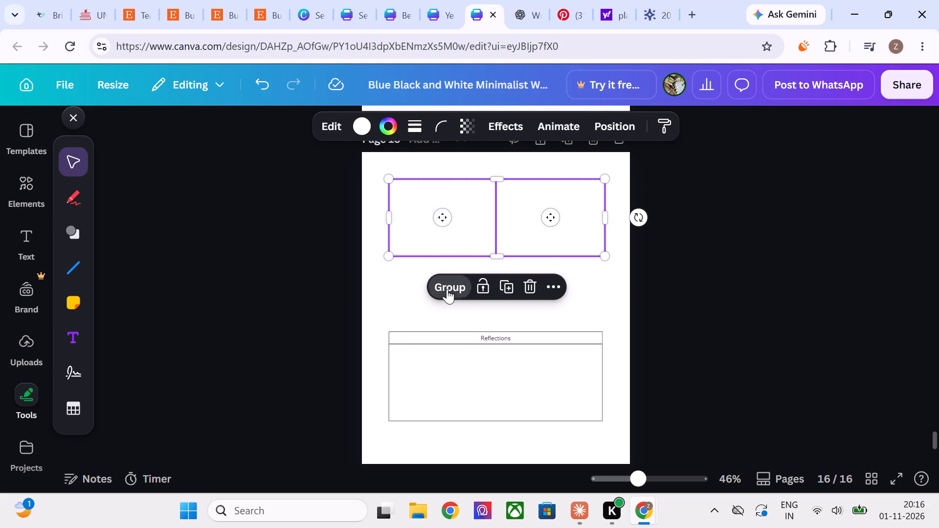
{"action": "left_click", "coordinate": [752, 274]}
{"action": "left_click_drag", "start_coordinate": [570, 199], "coordinate": [574, 231]}
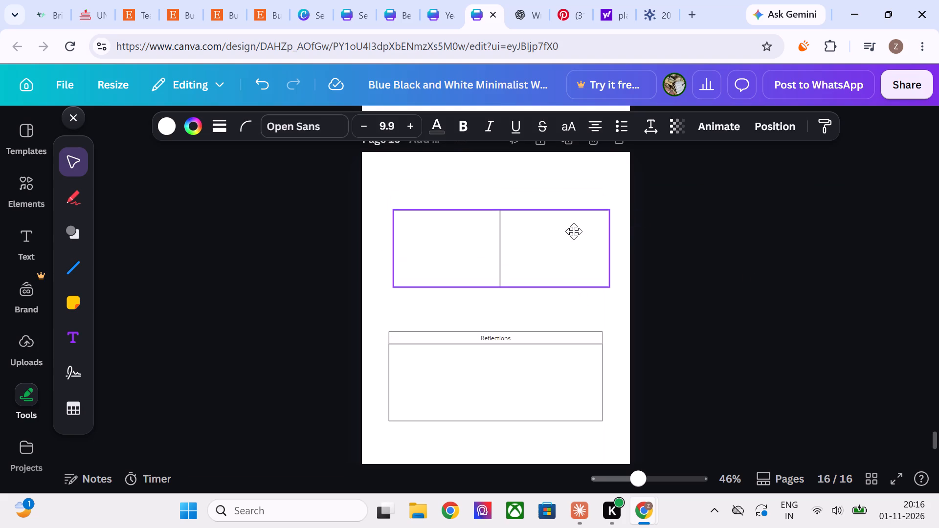
{"action": "left_click_drag", "start_coordinate": [574, 231], "coordinate": [569, 222]}
{"action": "left_click", "coordinate": [569, 222]}
{"action": "left_click", "coordinate": [662, 249]}
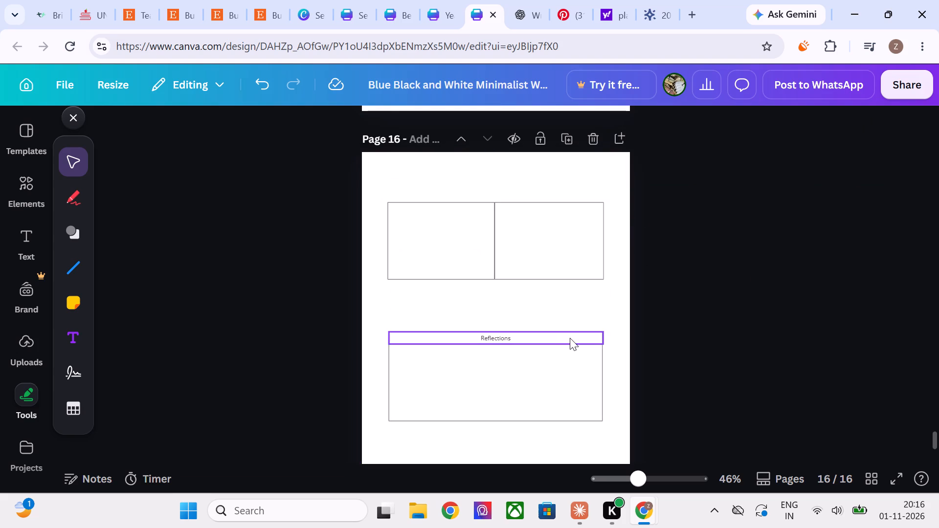
Copy the Reflections header bar and place the copy along the top edge of the two side-by-side boxes on page 16.
{"action": "left_click", "coordinate": [570, 337]}
{"action": "key", "text": "ctrl+c"}
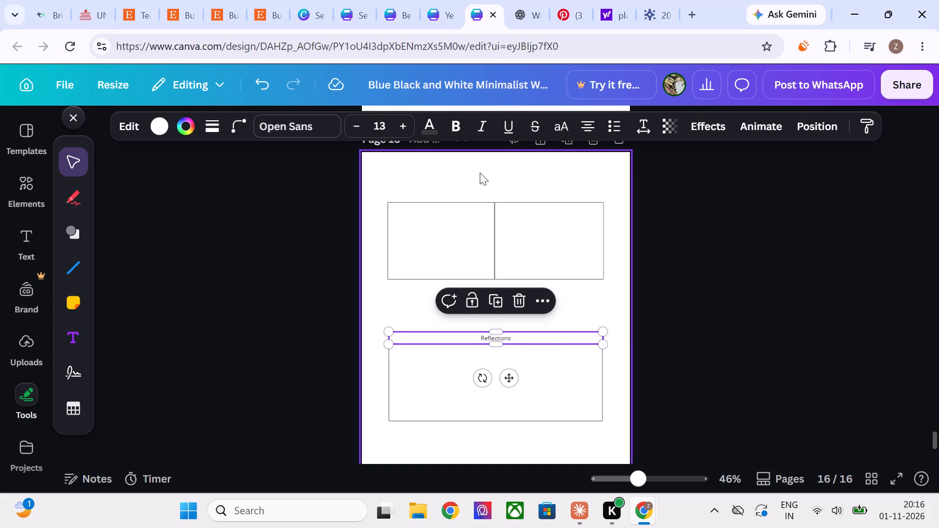
{"action": "key", "text": "ctrl+v"}
{"action": "left_click_drag", "start_coordinate": [514, 387], "coordinate": [502, 243]}
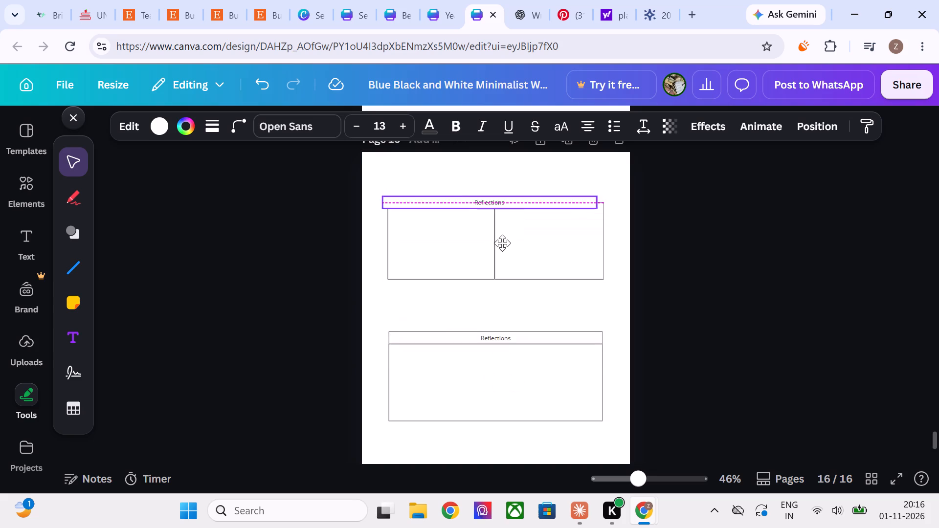
{"action": "left_click_drag", "start_coordinate": [502, 243], "coordinate": [504, 237]}
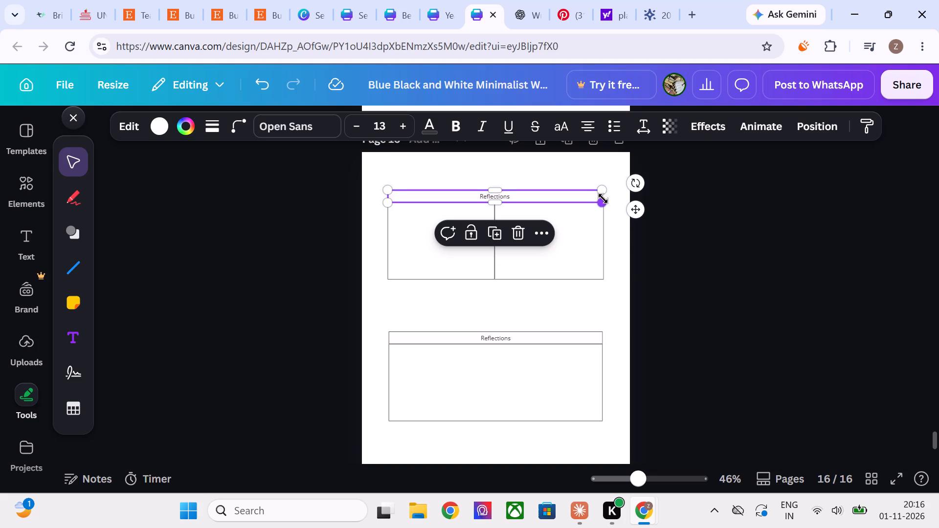
Narrow the copied header bar to about 8.5 wide so it spans only the first box and sits on its top edge.
{"action": "left_click_drag", "start_coordinate": [605, 201], "coordinate": [622, 217]}
{"action": "left_click_drag", "start_coordinate": [621, 205], "coordinate": [499, 200]}
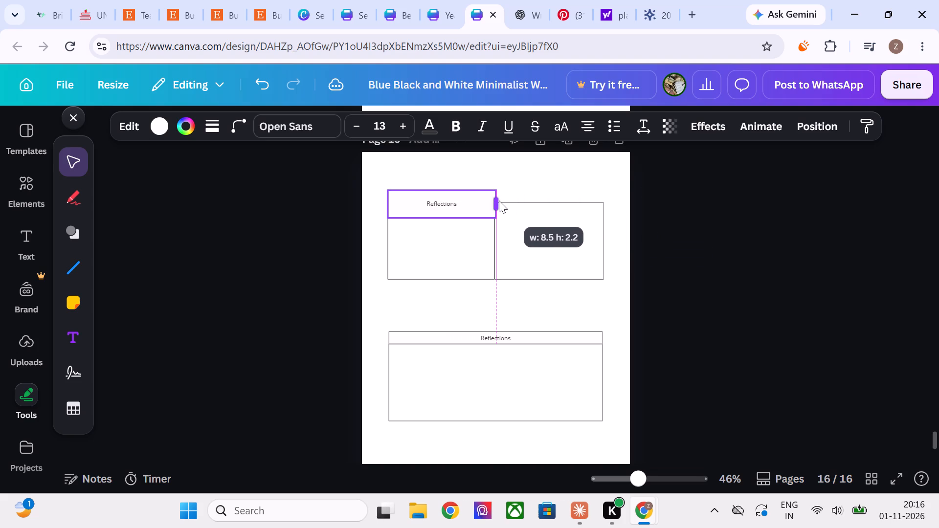
{"action": "left_click_drag", "start_coordinate": [499, 200], "coordinate": [496, 203]}
{"action": "left_click_drag", "start_coordinate": [499, 221], "coordinate": [493, 204]}
{"action": "left_click", "coordinate": [791, 275]}
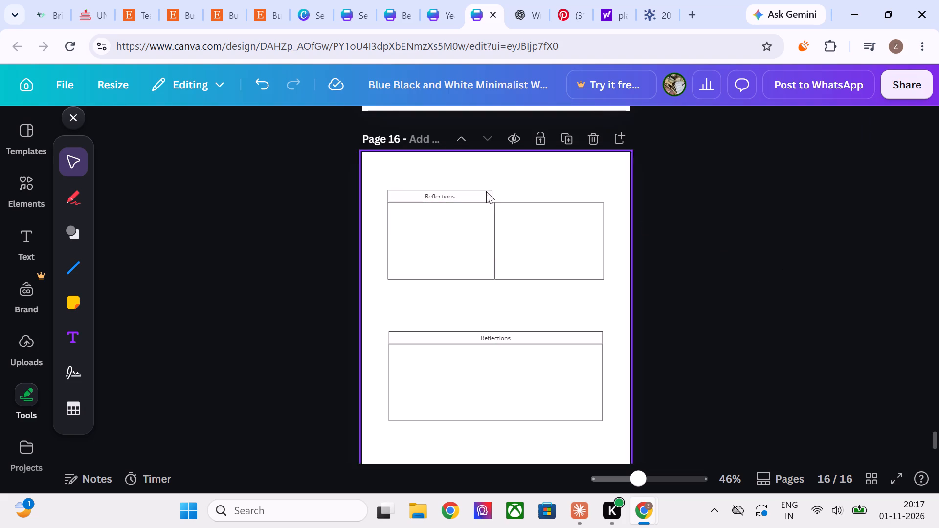
{"action": "left_click", "coordinate": [491, 197]}
{"action": "left_click", "coordinate": [495, 203]}
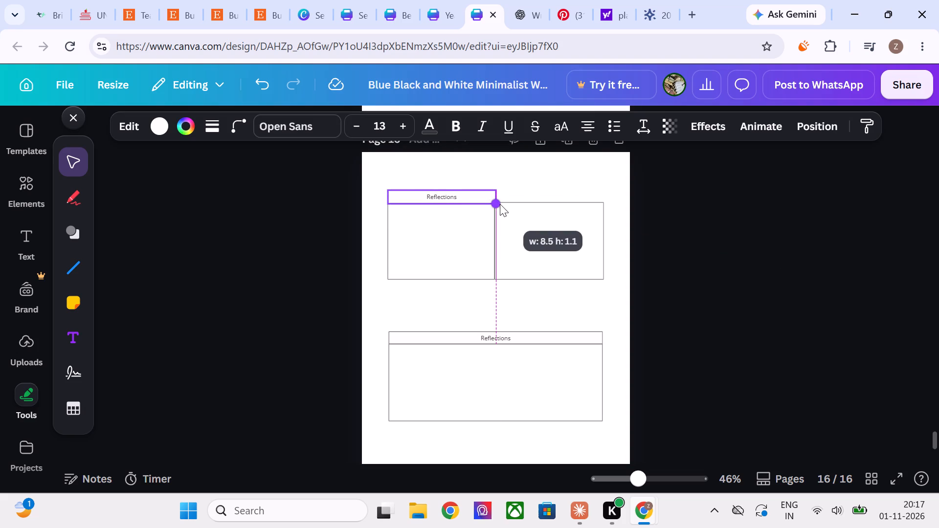
{"action": "left_click", "coordinate": [623, 227]}
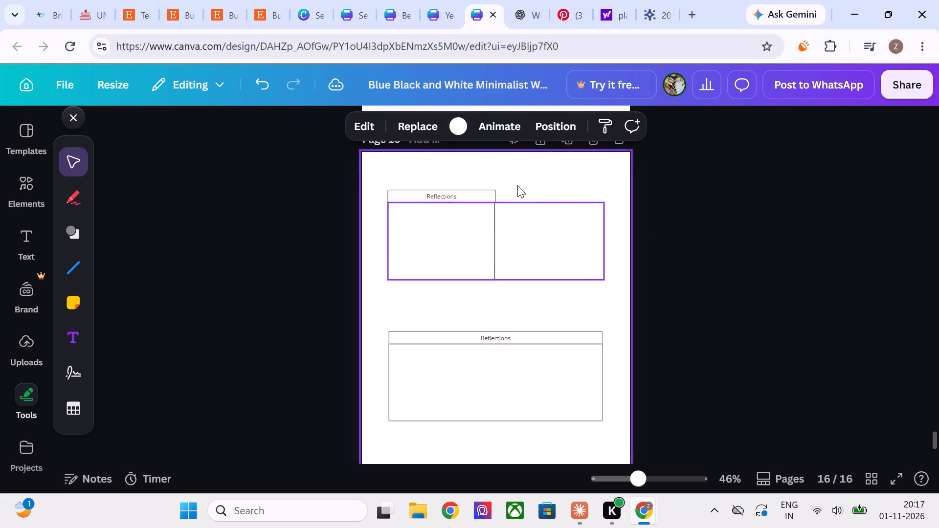
{"action": "left_click", "coordinate": [471, 194]}
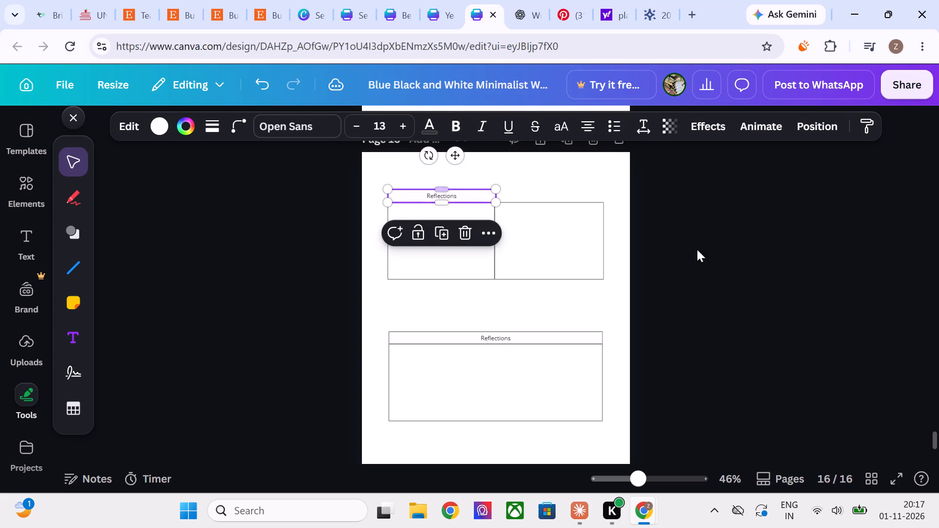
{"action": "left_click", "coordinate": [723, 262]}
Ungroup the two boxes, widen the first slightly to match its header bar, and shift the second sideways to leave a small gap.
{"action": "left_click", "coordinate": [483, 249]}
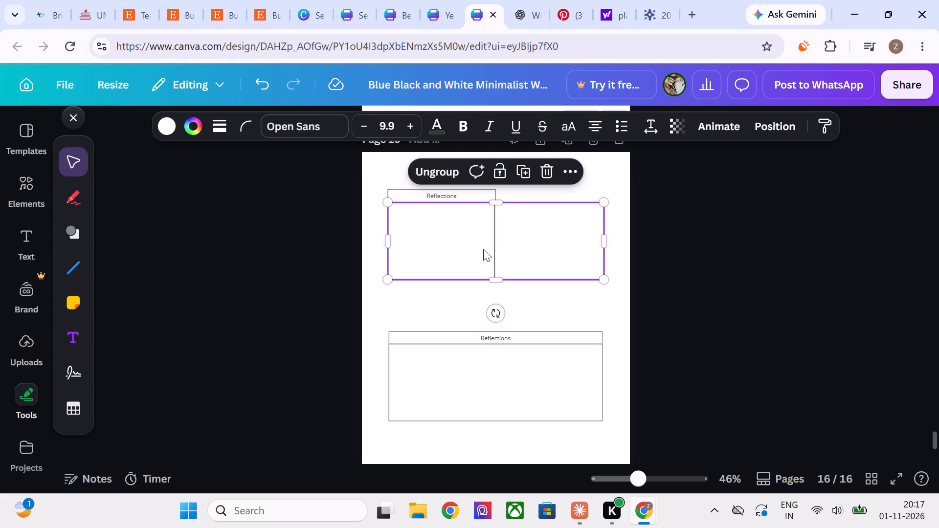
{"action": "left_click", "coordinate": [438, 167]}
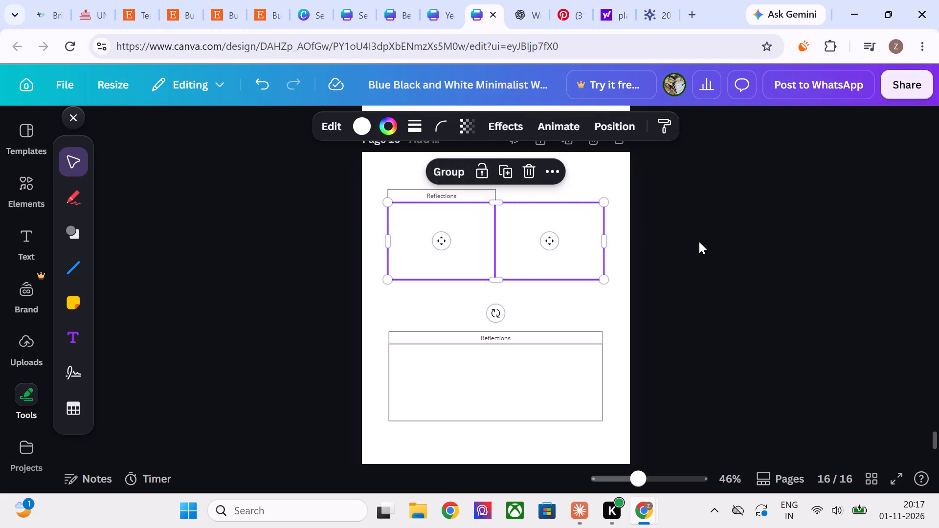
{"action": "left_click", "coordinate": [704, 244]}
{"action": "left_click", "coordinate": [464, 237]}
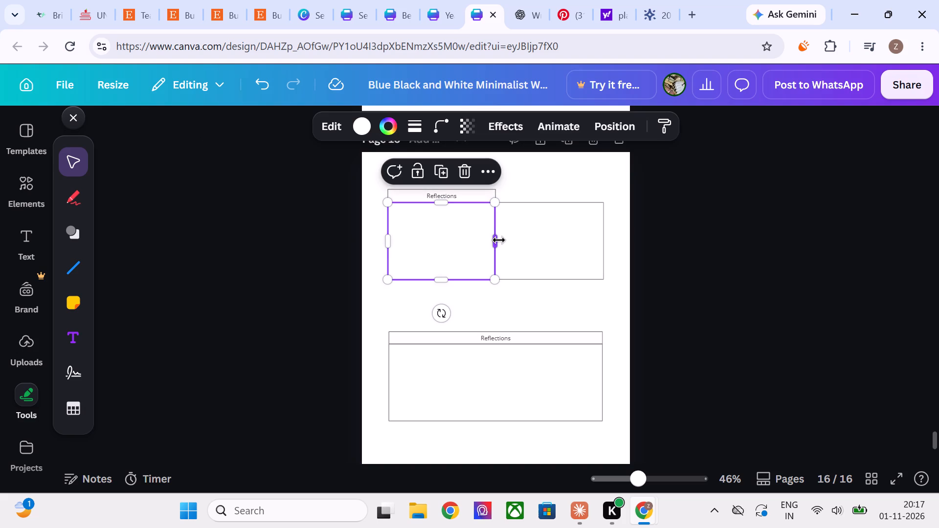
{"action": "left_click_drag", "start_coordinate": [499, 240], "coordinate": [503, 240]}
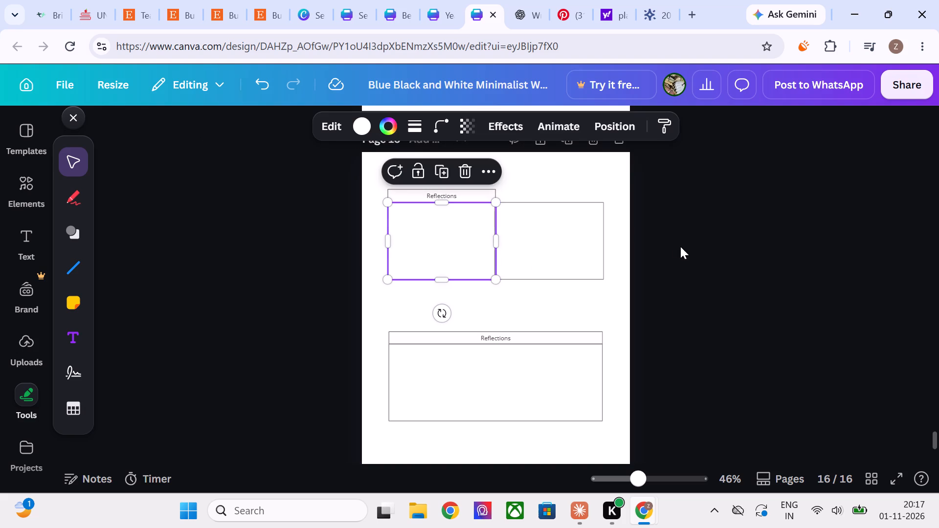
{"action": "left_click", "coordinate": [680, 246]}
{"action": "left_click_drag", "start_coordinate": [538, 244], "coordinate": [544, 246]}
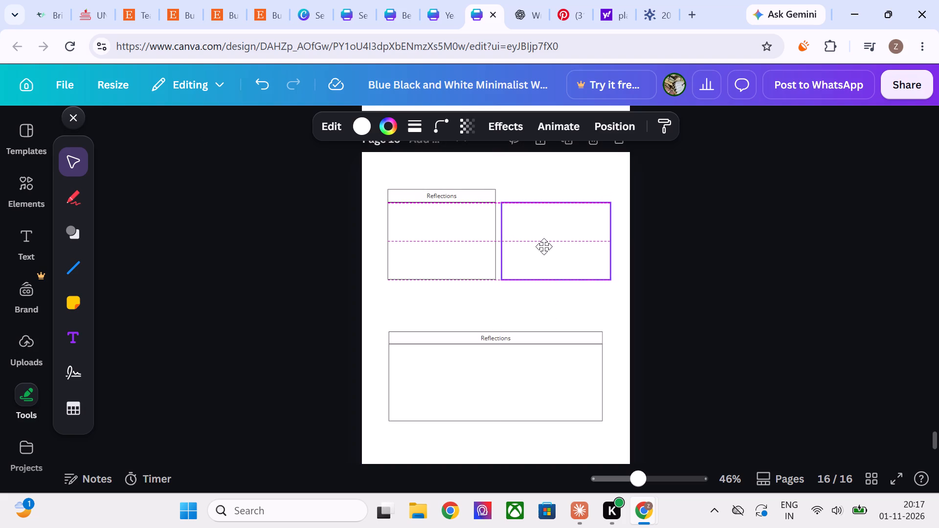
{"action": "left_click_drag", "start_coordinate": [544, 246], "coordinate": [545, 246]}
{"action": "left_click", "coordinate": [687, 255]}
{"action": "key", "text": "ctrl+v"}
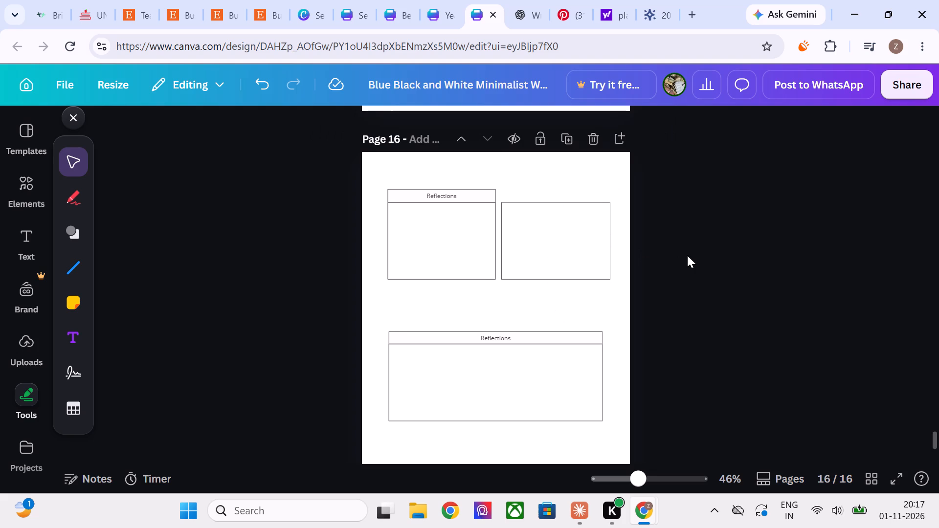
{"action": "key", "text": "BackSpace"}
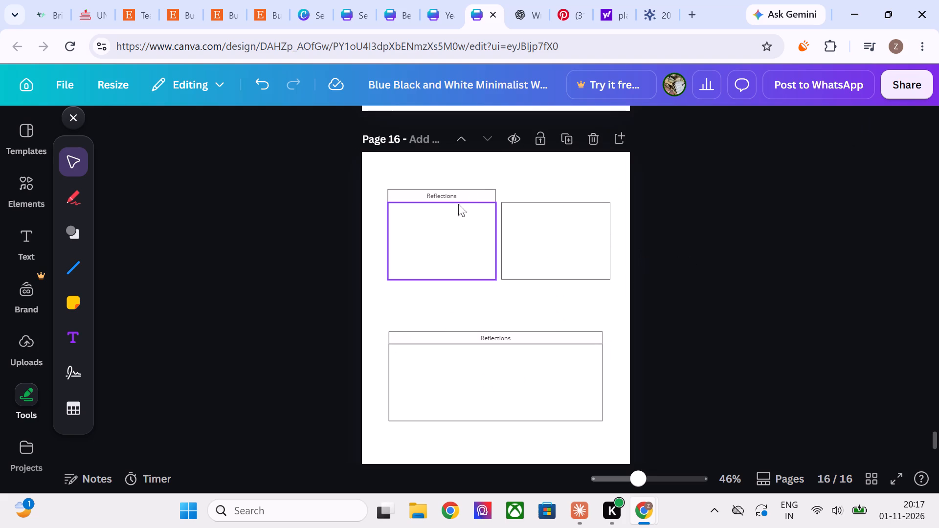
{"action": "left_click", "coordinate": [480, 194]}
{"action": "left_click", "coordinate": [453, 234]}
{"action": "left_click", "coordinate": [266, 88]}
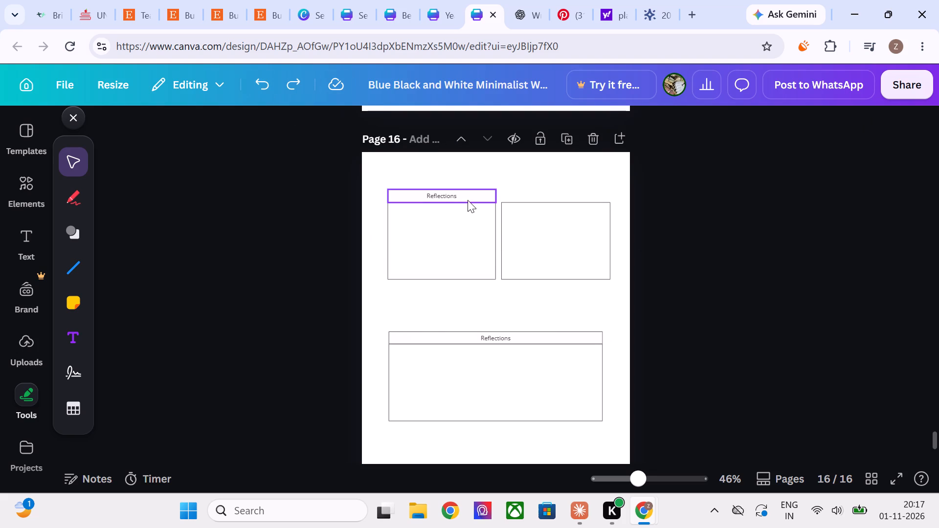
Copy the half-width header bar and place the copy on top of the second box, level with the first header.
{"action": "left_click", "coordinate": [469, 198]}
{"action": "left_click", "coordinate": [441, 230]}
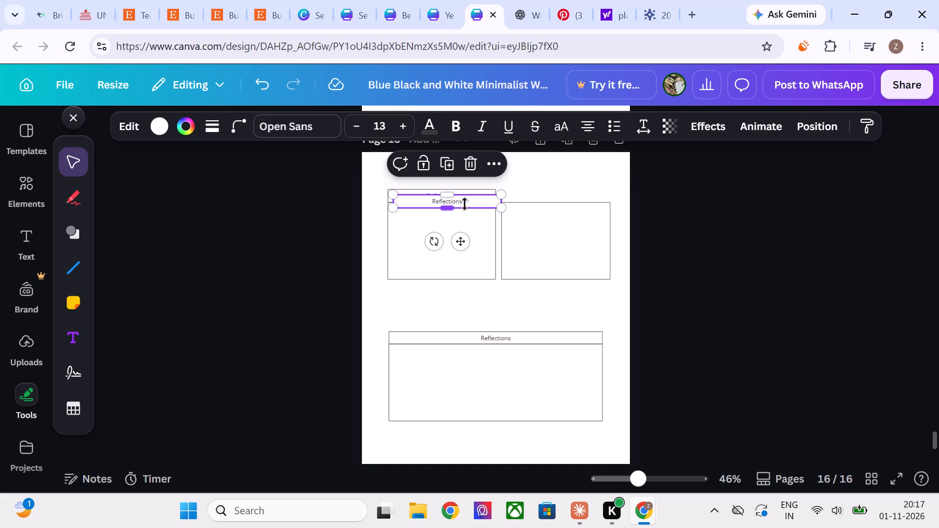
{"action": "left_click_drag", "start_coordinate": [464, 240], "coordinate": [575, 236]}
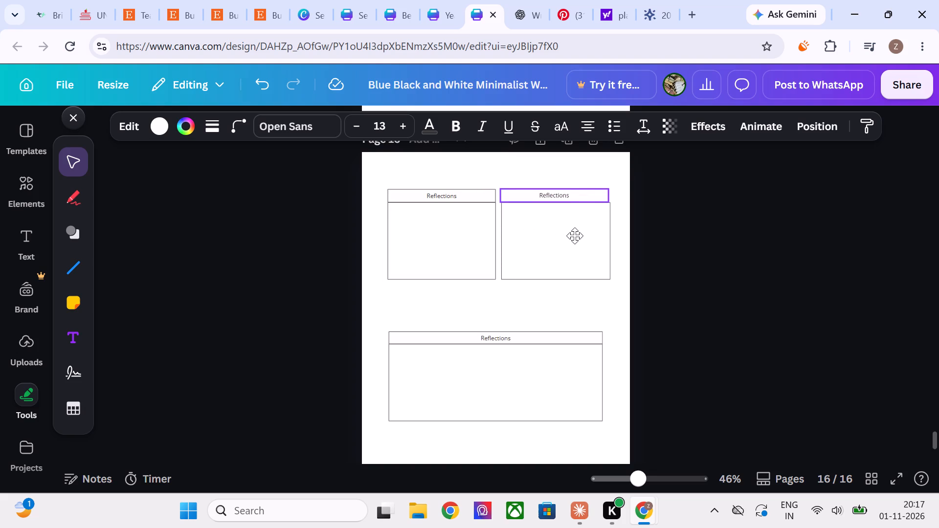
{"action": "left_click_drag", "start_coordinate": [575, 236], "coordinate": [571, 233]}
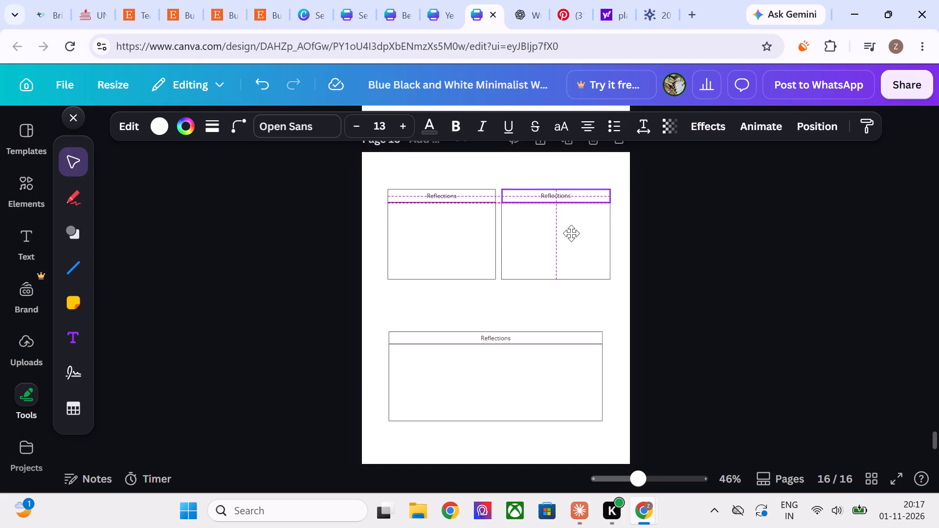
{"action": "left_click_drag", "start_coordinate": [571, 233], "coordinate": [573, 234]}
{"action": "left_click", "coordinate": [769, 298]}
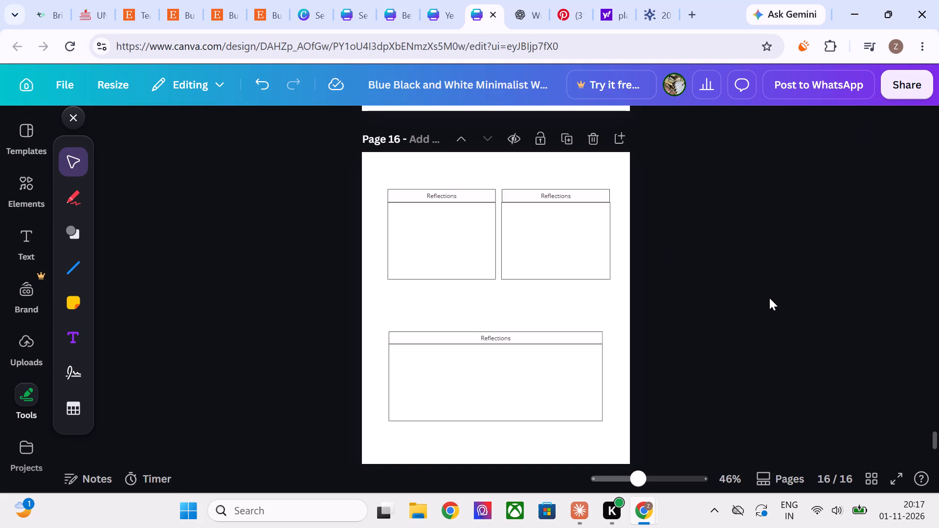
Extend both ends of the second header bar slightly so they line up with the side edges of its box.
{"action": "scroll", "coordinate": [769, 298], "scroll_direction": "up", "scroll_amount": 1}
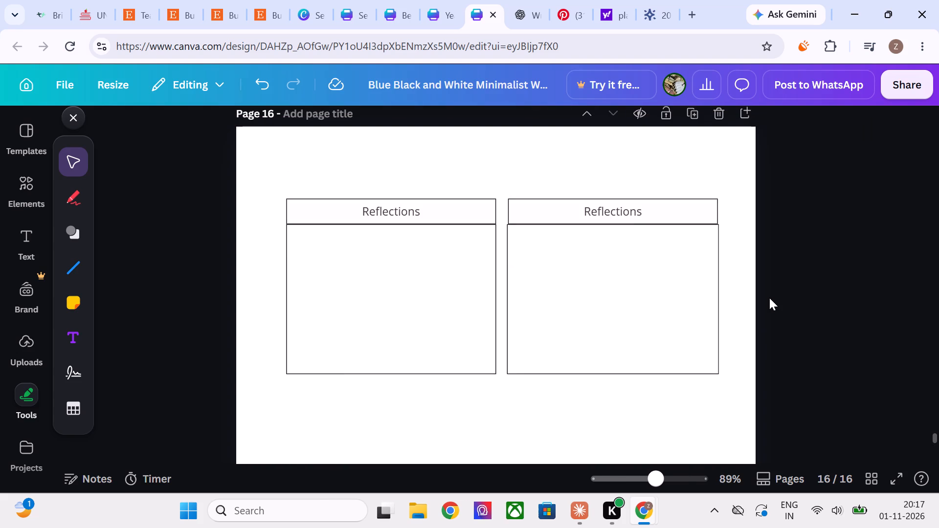
{"action": "scroll", "coordinate": [769, 298], "scroll_direction": "up", "scroll_amount": 1}
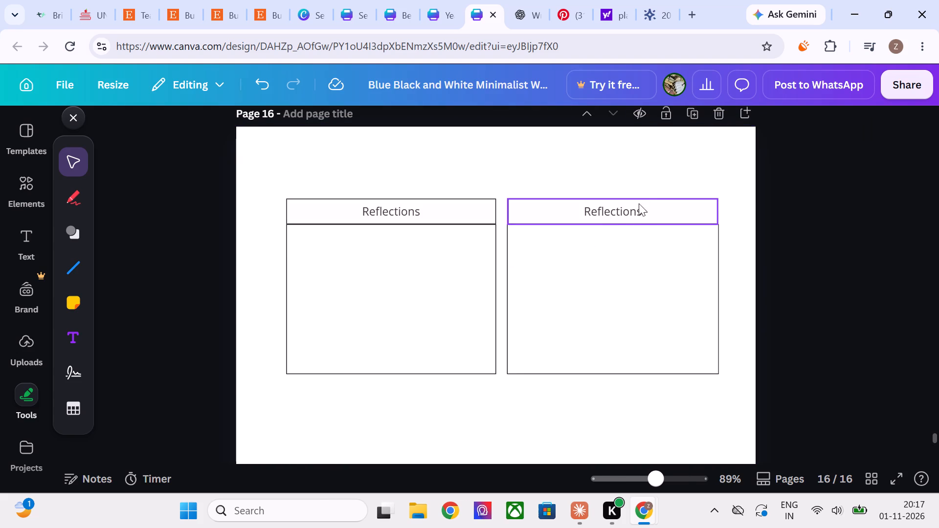
{"action": "left_click", "coordinate": [713, 211]}
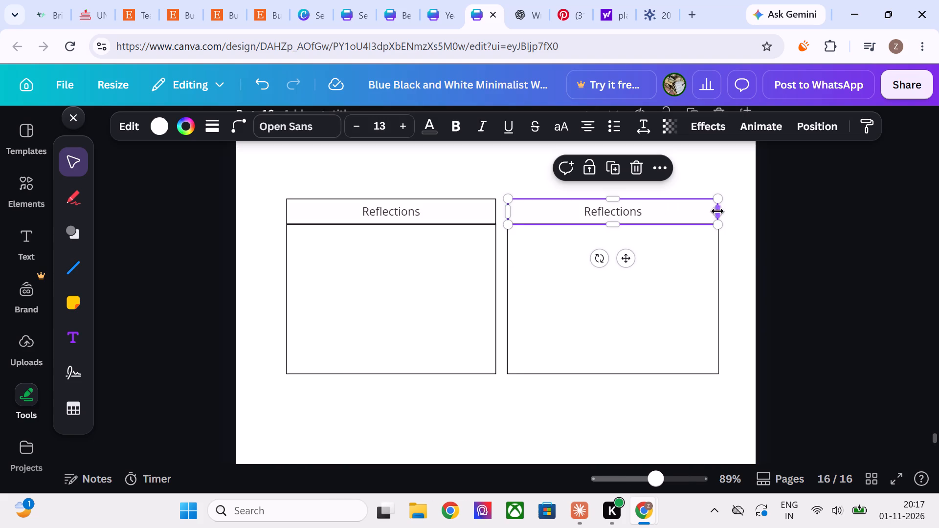
{"action": "left_click", "coordinate": [719, 212]}
{"action": "left_click", "coordinate": [832, 238]}
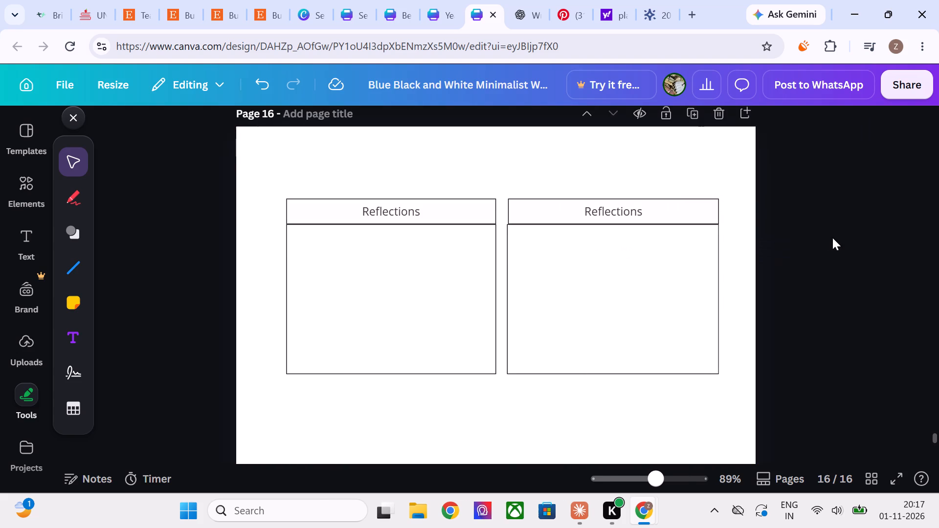
{"action": "left_click", "coordinate": [572, 213]}
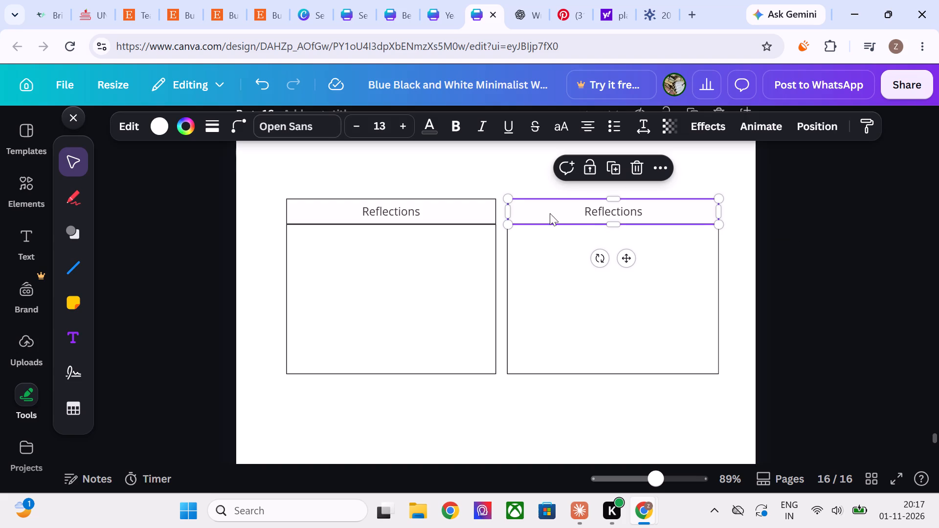
{"action": "left_click", "coordinate": [507, 210]}
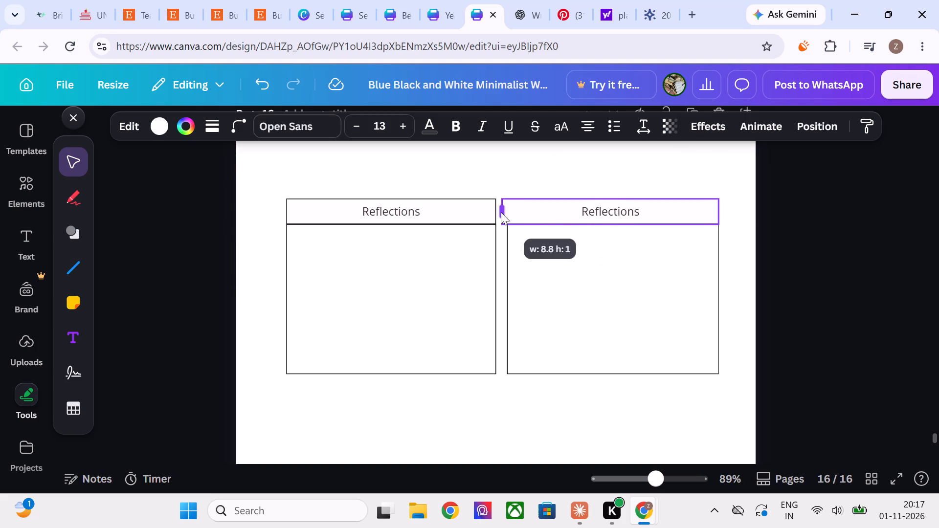
{"action": "left_click", "coordinate": [835, 262]}
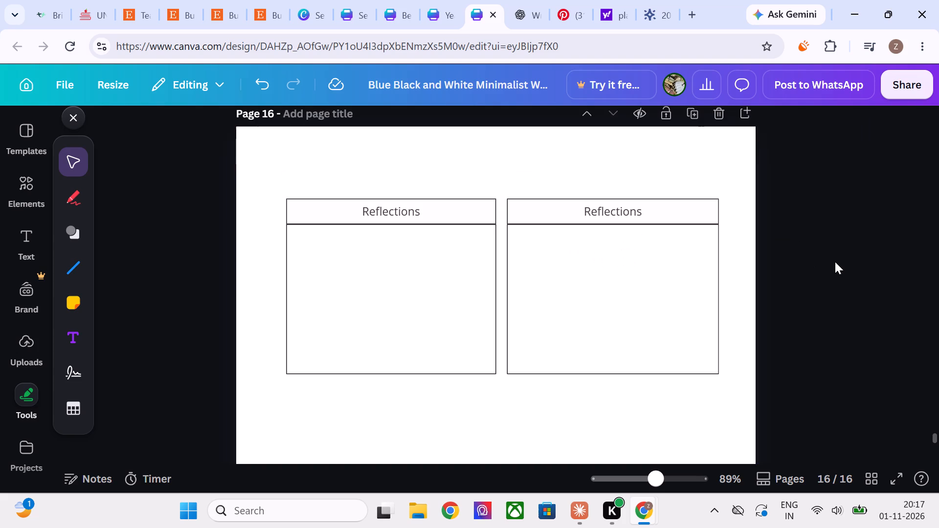
Replace the text in the first box's header bar with "Semester:".
{"action": "scroll", "coordinate": [835, 262], "scroll_direction": "down", "scroll_amount": 1}
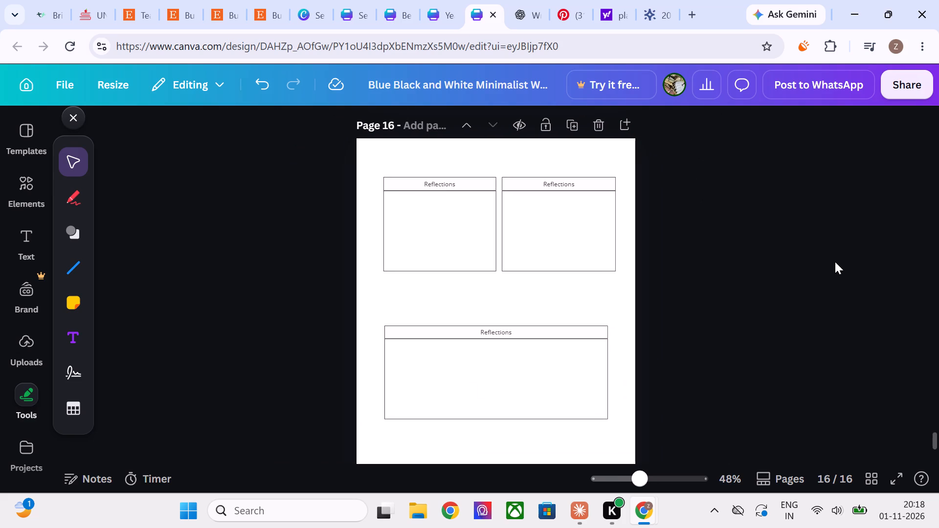
{"action": "double_click", "coordinate": [446, 185]}
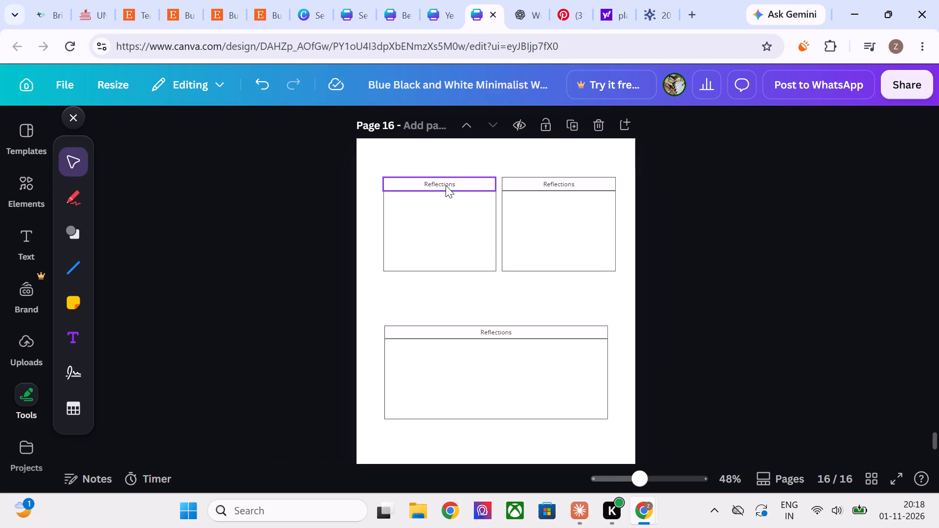
{"action": "triple_click", "coordinate": [457, 185]}
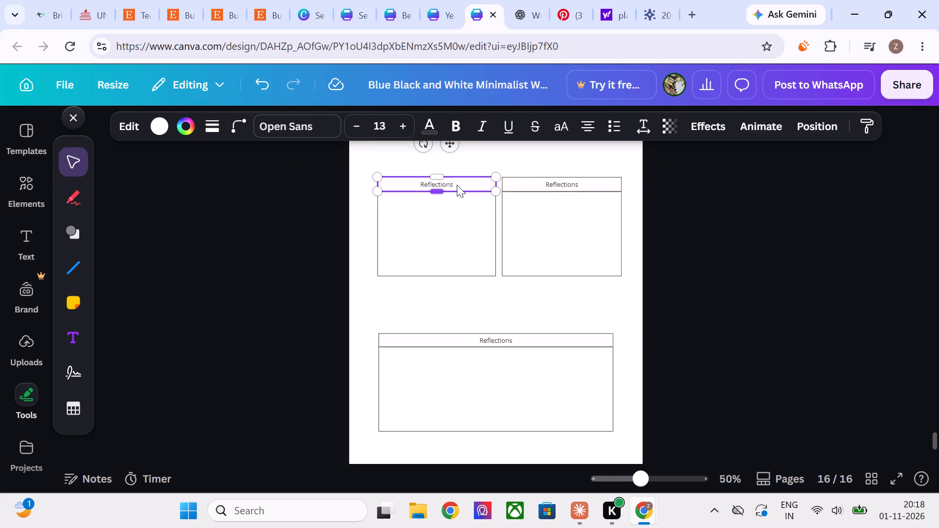
{"action": "scroll", "coordinate": [457, 185], "scroll_direction": "up", "scroll_amount": 1}
{"action": "triple_click", "coordinate": [401, 220]}
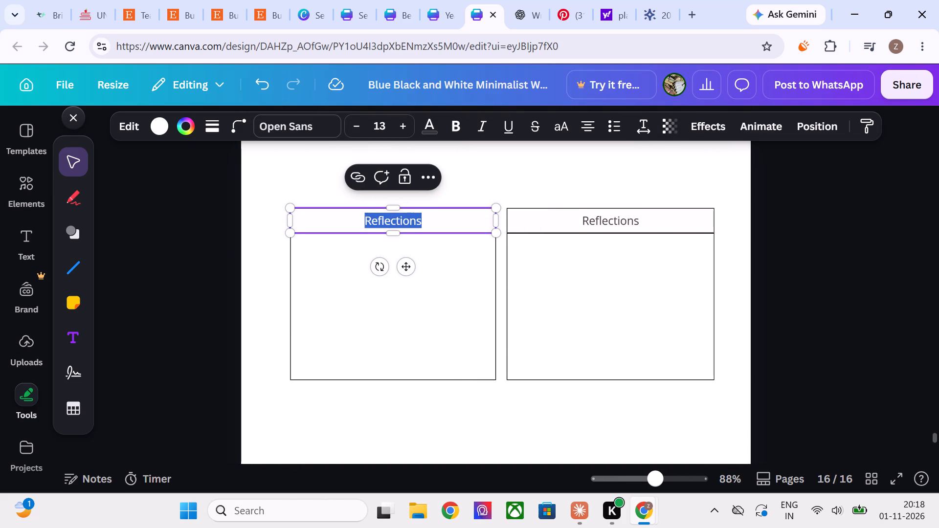
{"action": "type", "text": "SE"}
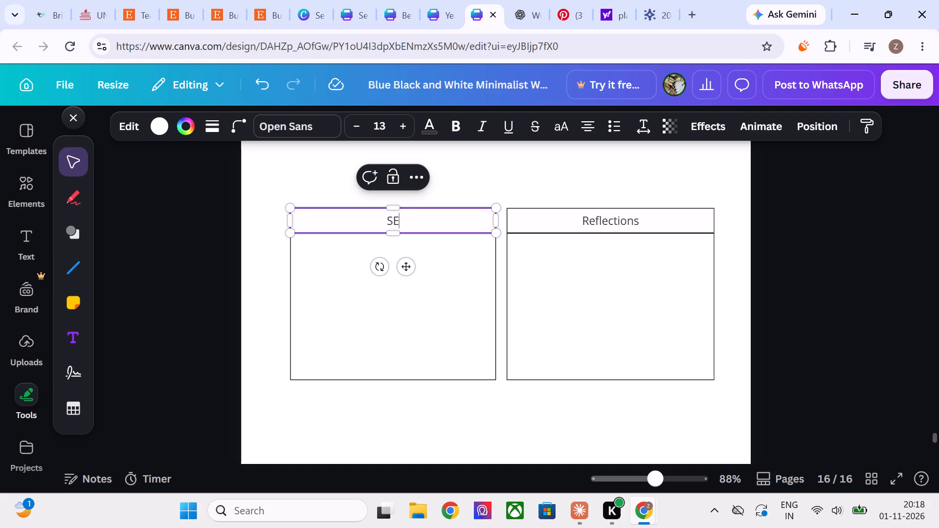
{"action": "type", "text": "emester _"}
{"action": "key", "text": "BackSpace"}
{"action": "key", "text": "BackSpace"}
{"action": "key", "text": "shift+colon"}
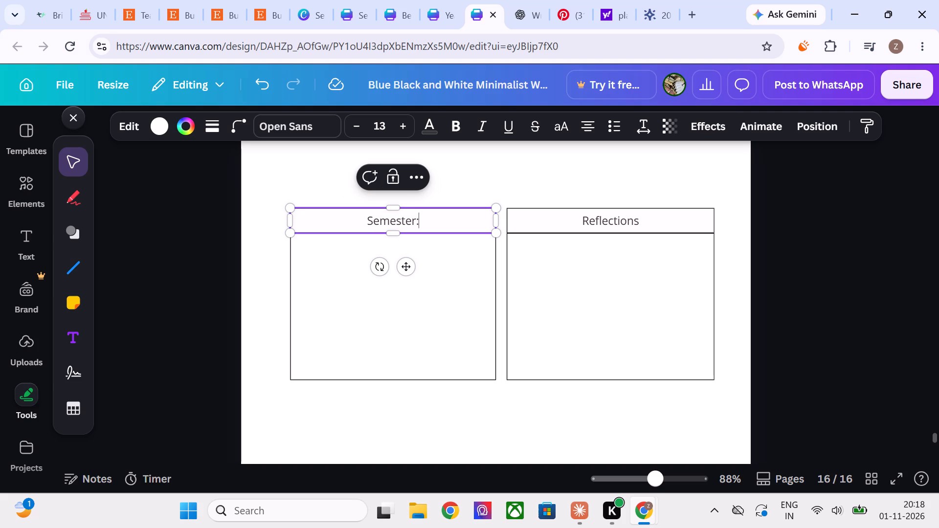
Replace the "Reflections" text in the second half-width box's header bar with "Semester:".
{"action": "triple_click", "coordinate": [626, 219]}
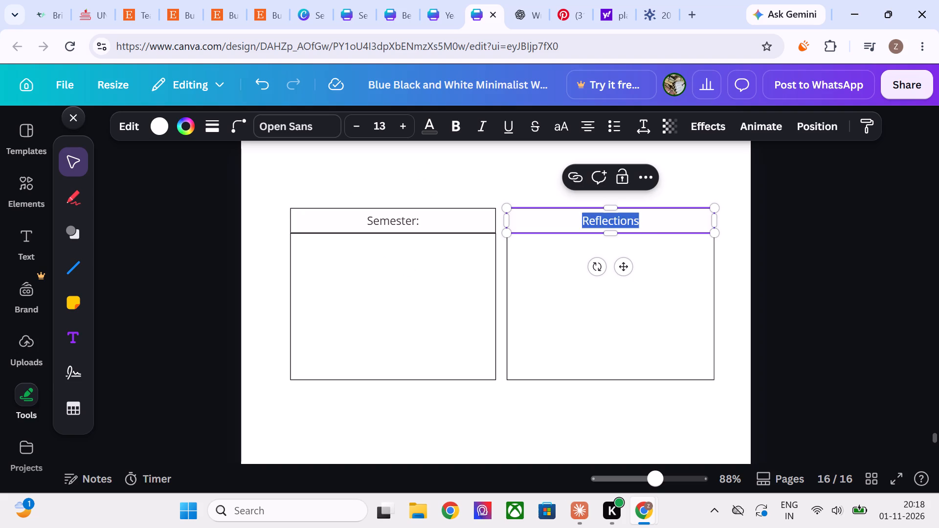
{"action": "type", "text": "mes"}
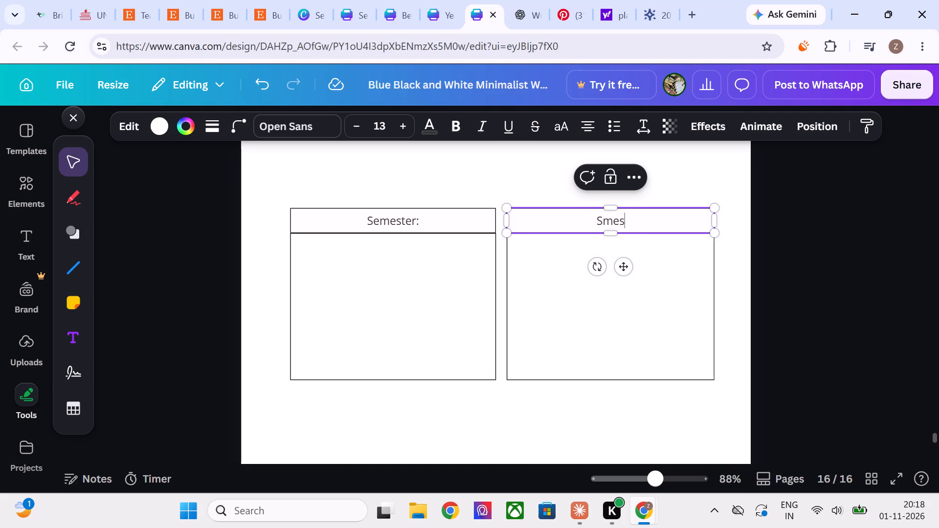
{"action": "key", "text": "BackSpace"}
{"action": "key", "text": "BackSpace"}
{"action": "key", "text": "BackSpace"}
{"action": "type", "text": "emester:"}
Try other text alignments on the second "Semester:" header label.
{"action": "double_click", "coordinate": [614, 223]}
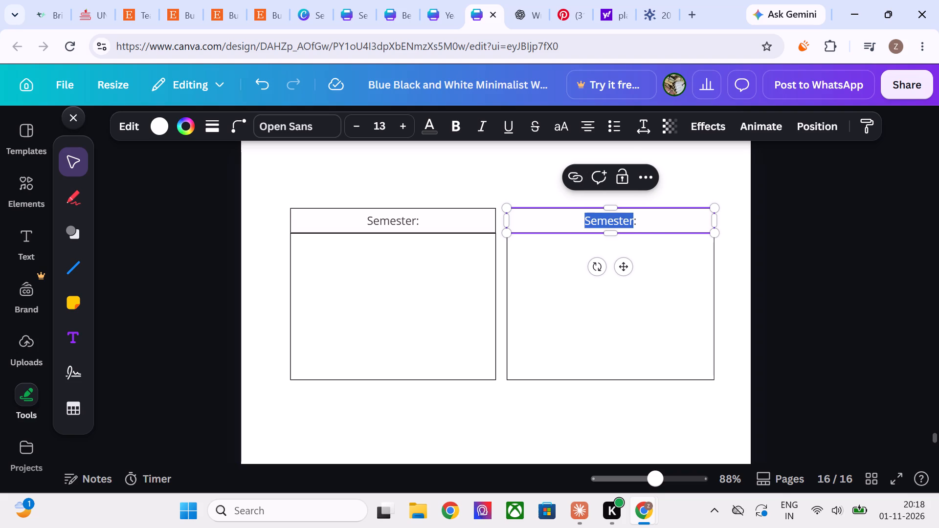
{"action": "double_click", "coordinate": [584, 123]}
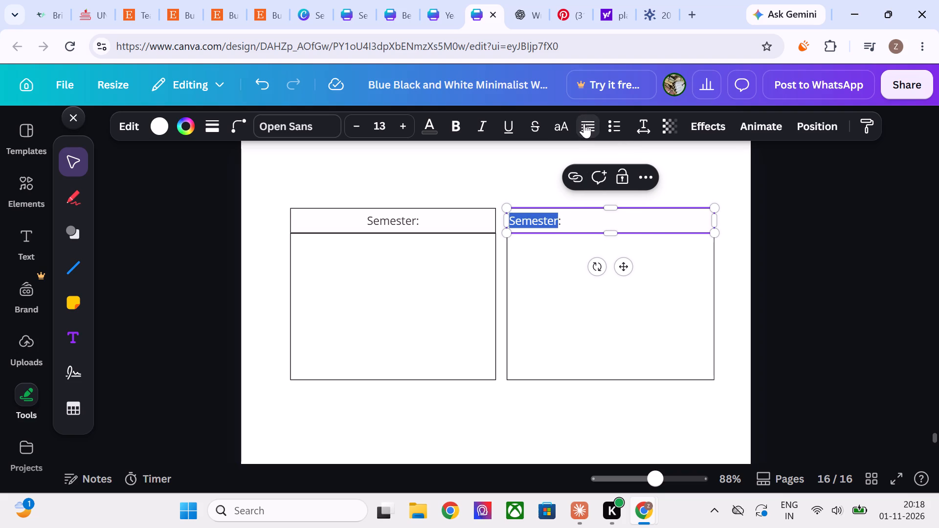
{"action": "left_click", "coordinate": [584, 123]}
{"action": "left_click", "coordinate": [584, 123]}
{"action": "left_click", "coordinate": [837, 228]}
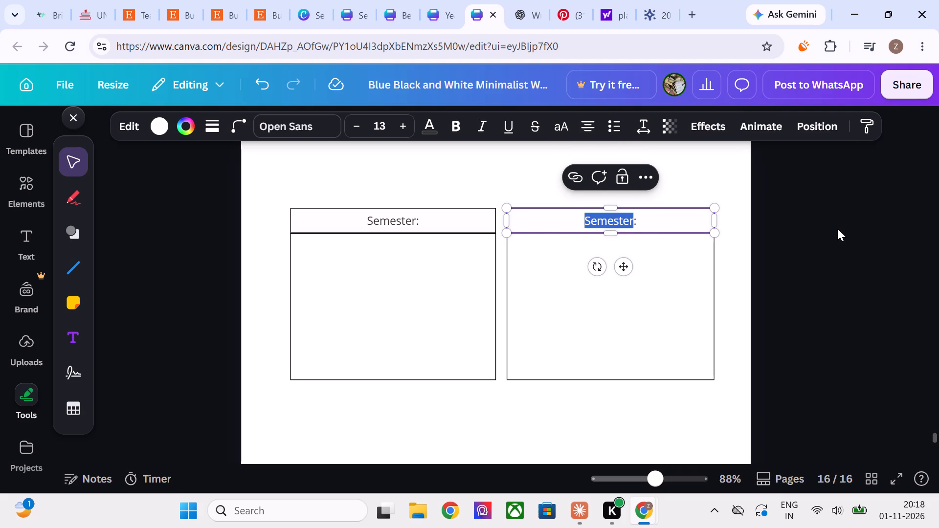
Duplicate the first "Semester:" header bar and place the copy directly beneath the first box, flush with its side edges.
{"action": "scroll", "coordinate": [837, 228], "scroll_direction": "down", "scroll_amount": 1}
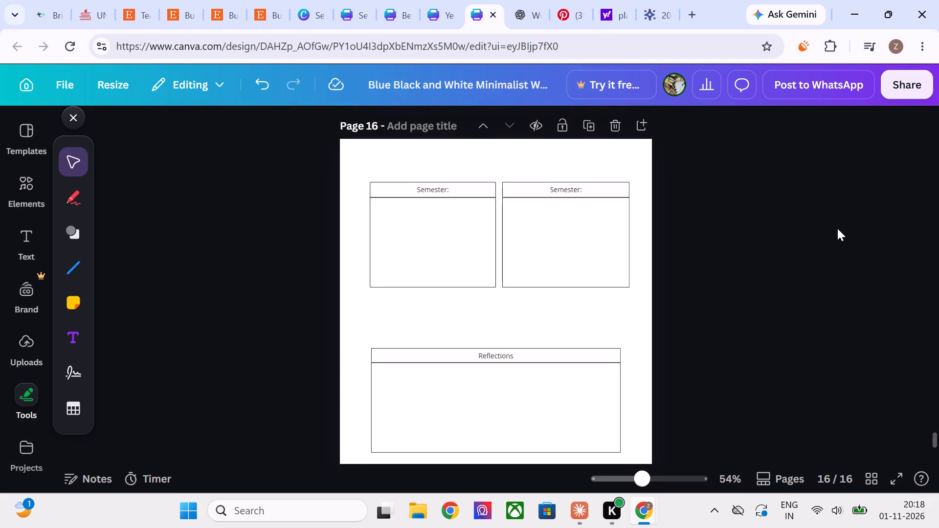
{"action": "scroll", "coordinate": [837, 228], "scroll_direction": "down", "scroll_amount": 2}
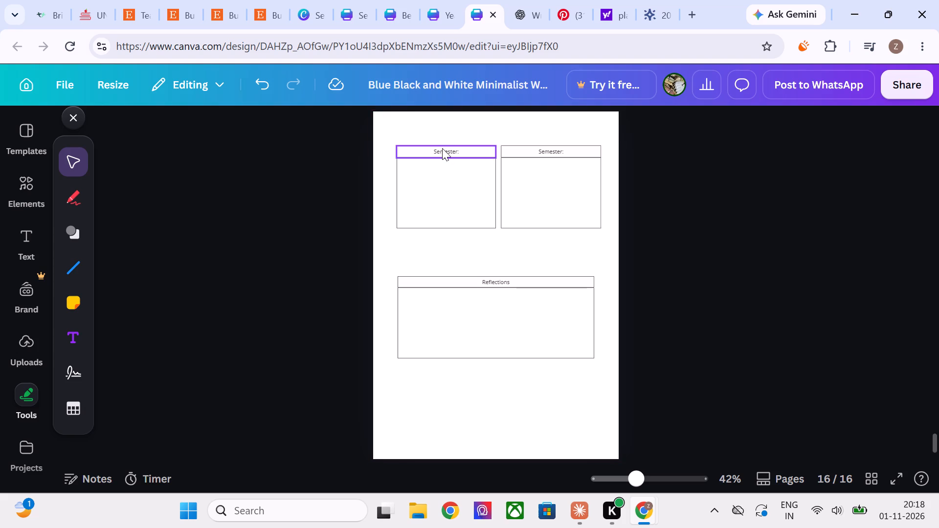
{"action": "left_click", "coordinate": [447, 152]}
{"action": "left_click", "coordinate": [451, 188]}
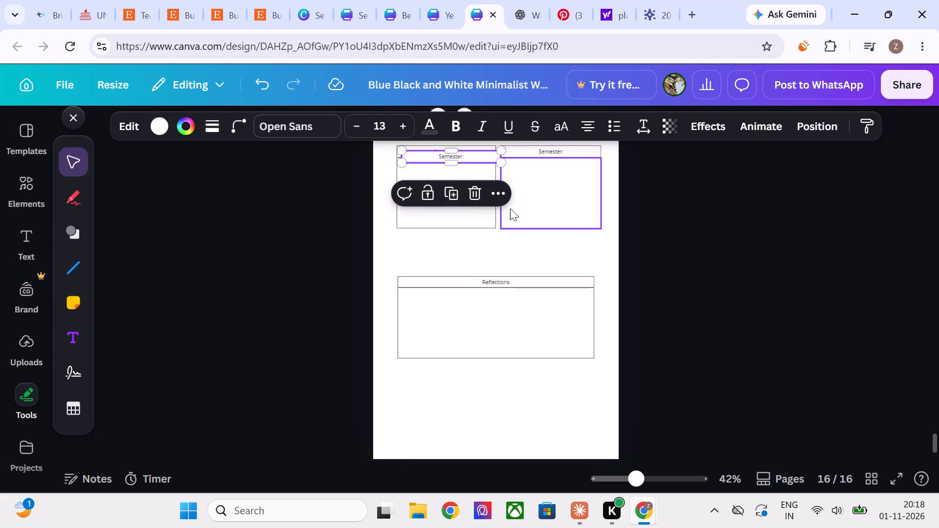
{"action": "scroll", "coordinate": [763, 261], "scroll_direction": "up", "scroll_amount": 2}
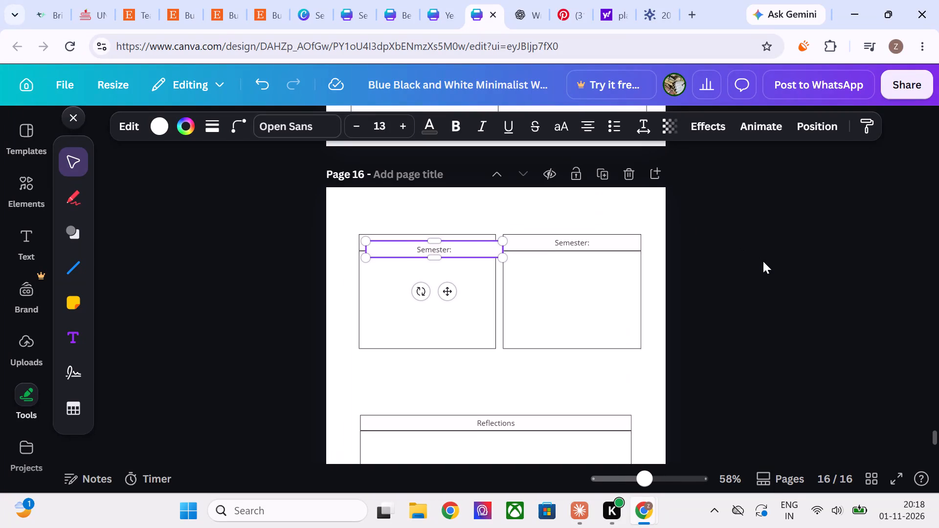
{"action": "left_click_drag", "start_coordinate": [449, 292], "coordinate": [444, 400]}
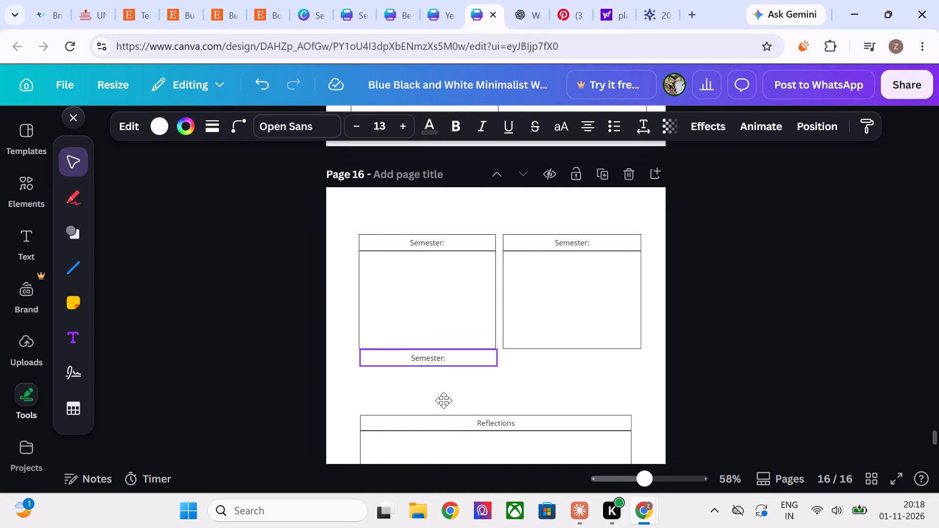
{"action": "left_click_drag", "start_coordinate": [444, 400], "coordinate": [440, 404]}
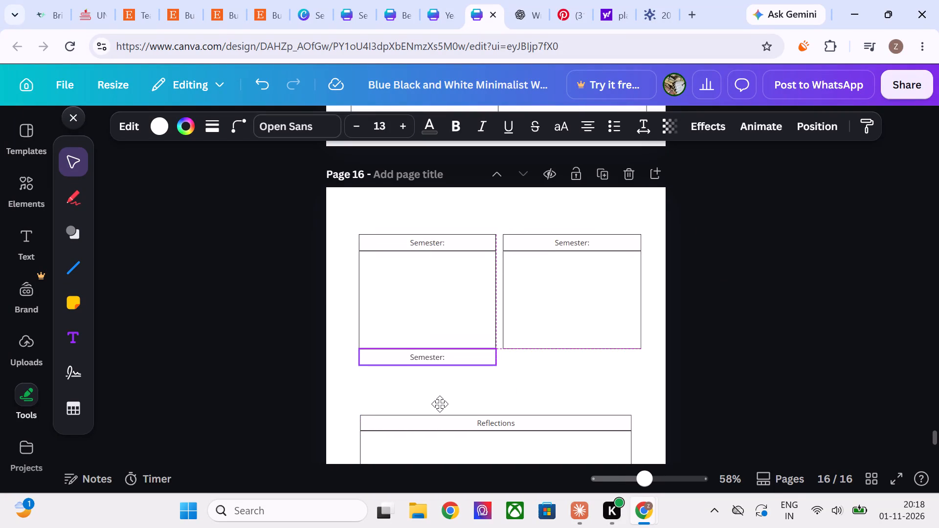
{"action": "left_click_drag", "start_coordinate": [440, 404], "coordinate": [442, 401]}
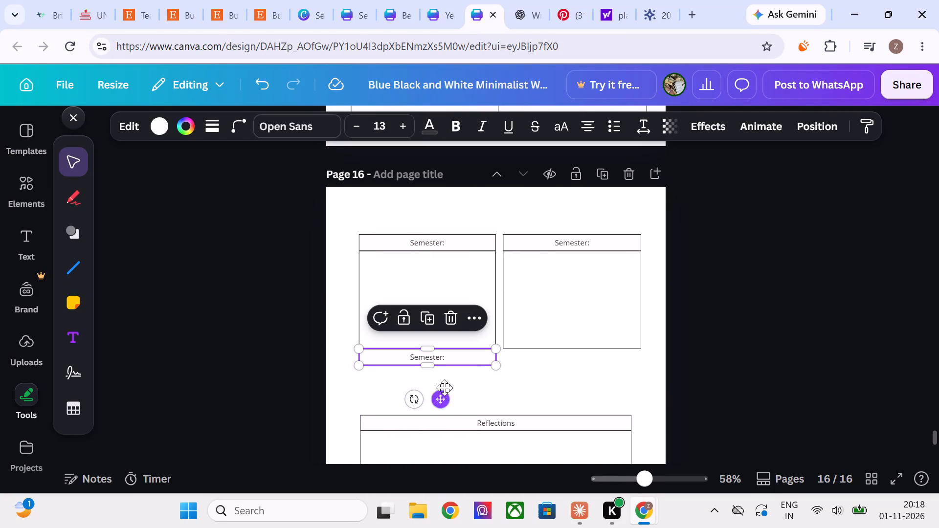
Replace the text in the bar beneath the first box with "Key Dates:".
{"action": "triple_click", "coordinate": [439, 357]}
{"action": "key", "text": "BackSpace"}
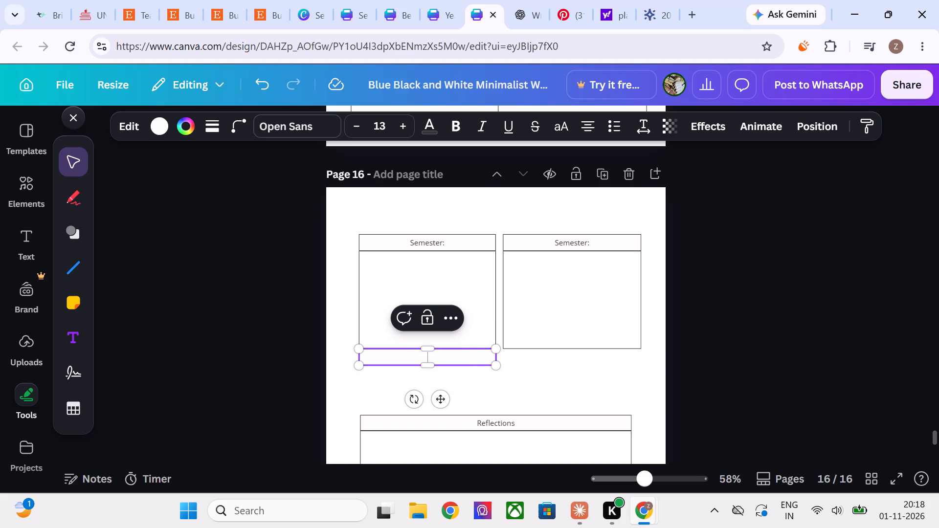
{"action": "type", "text": "ey"}
{"action": "key", "text": "space"}
{"action": "left_click", "coordinate": [856, 354]}
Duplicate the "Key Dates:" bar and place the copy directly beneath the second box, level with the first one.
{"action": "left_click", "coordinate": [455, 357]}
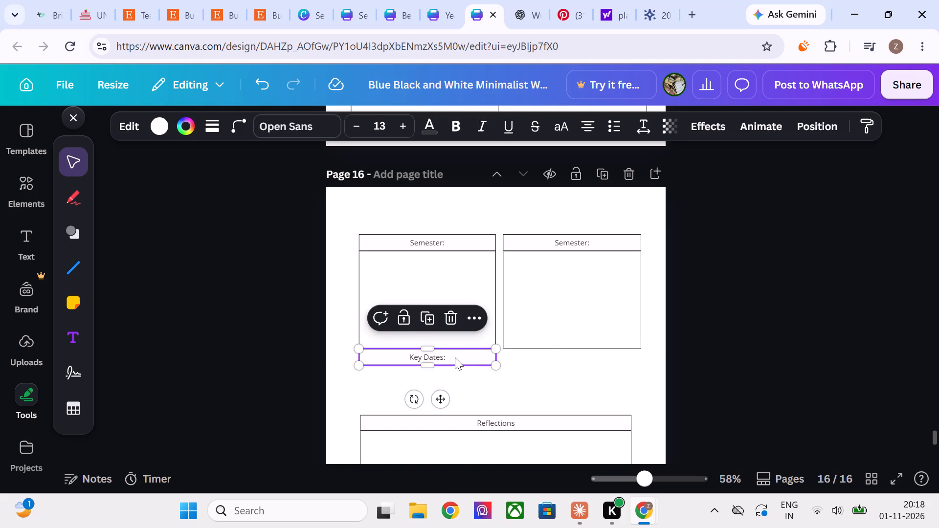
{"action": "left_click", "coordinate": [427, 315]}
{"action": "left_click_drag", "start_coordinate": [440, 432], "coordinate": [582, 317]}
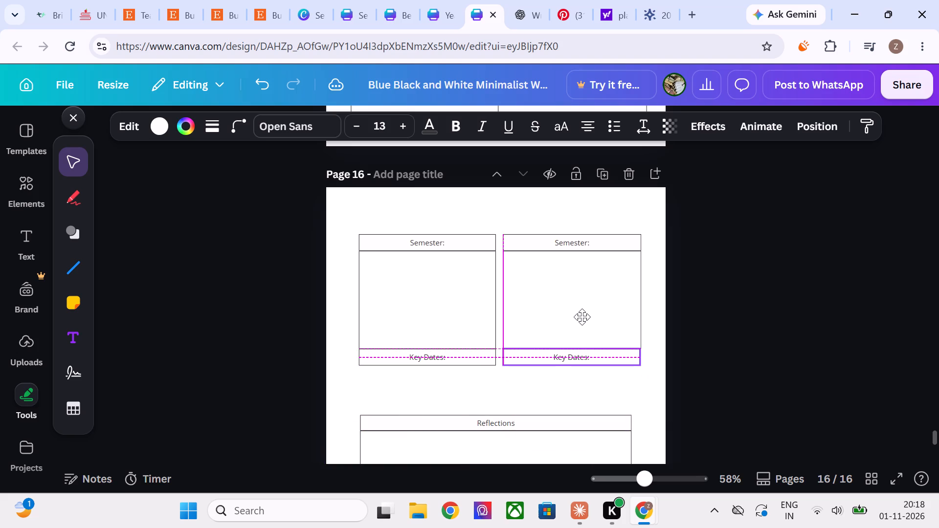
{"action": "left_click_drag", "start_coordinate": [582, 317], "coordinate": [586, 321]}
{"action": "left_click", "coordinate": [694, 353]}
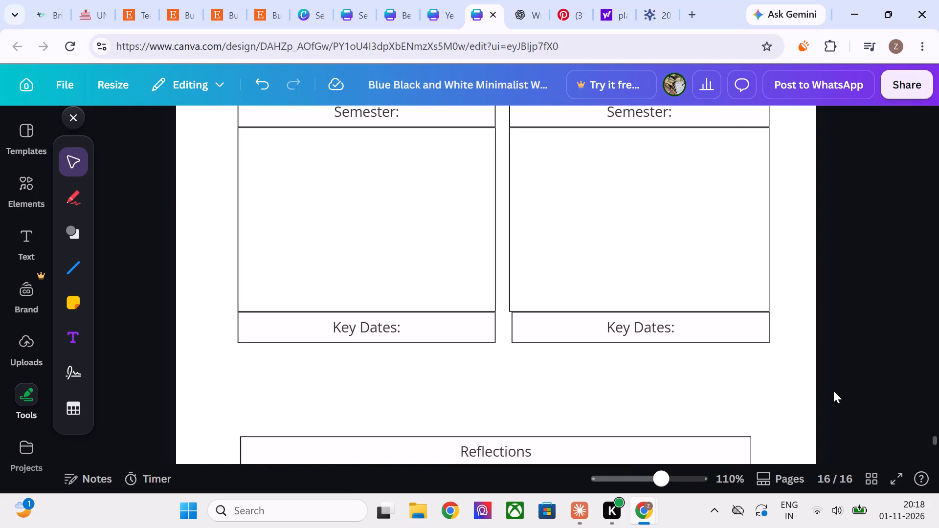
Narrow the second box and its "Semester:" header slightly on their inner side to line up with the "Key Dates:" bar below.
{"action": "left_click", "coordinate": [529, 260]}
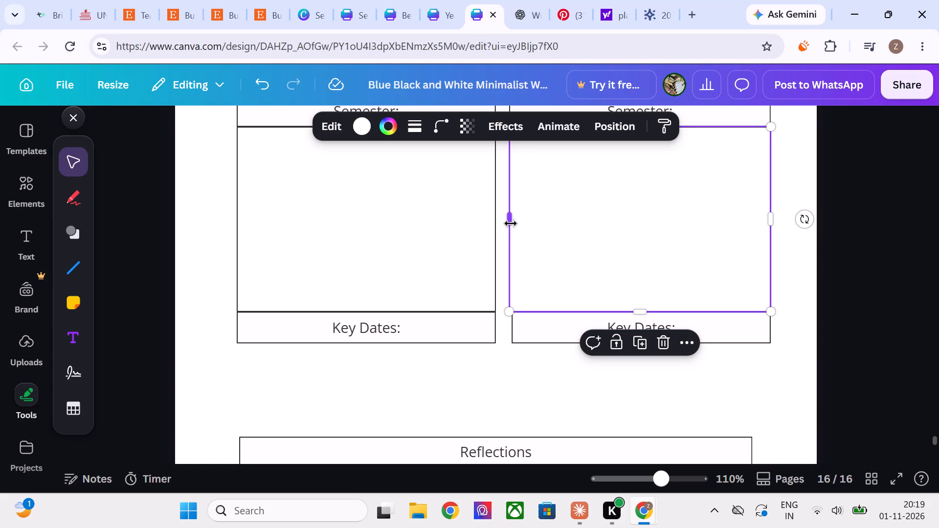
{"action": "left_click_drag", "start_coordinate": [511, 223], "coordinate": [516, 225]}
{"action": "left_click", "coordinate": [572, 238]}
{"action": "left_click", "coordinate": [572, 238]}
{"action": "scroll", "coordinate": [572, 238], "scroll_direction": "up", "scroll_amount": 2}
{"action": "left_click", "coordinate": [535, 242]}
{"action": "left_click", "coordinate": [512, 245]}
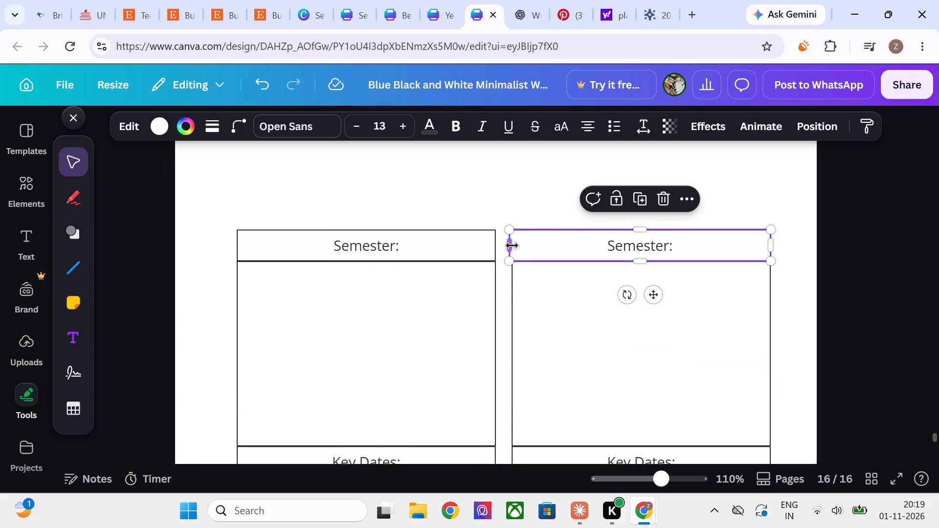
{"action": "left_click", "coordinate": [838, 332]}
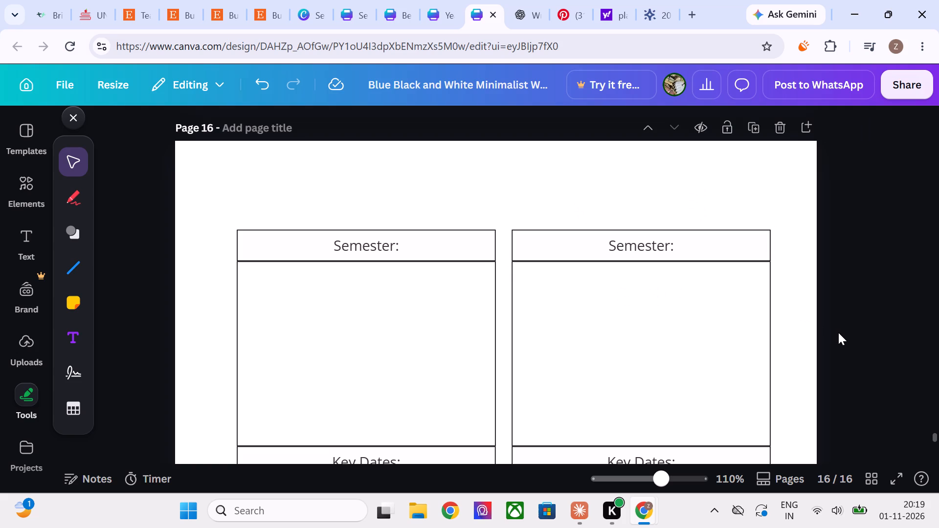
Delete the whole second column, including its "Semester:" header, box and "Key Dates:" bar.
{"action": "scroll", "coordinate": [838, 332], "scroll_direction": "down", "scroll_amount": 1}
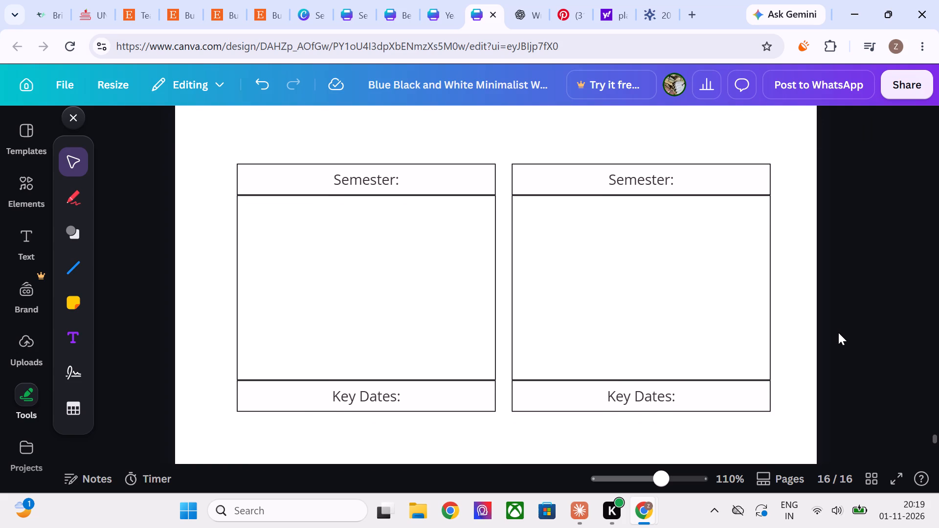
{"action": "scroll", "coordinate": [838, 332], "scroll_direction": "down", "scroll_amount": 1}
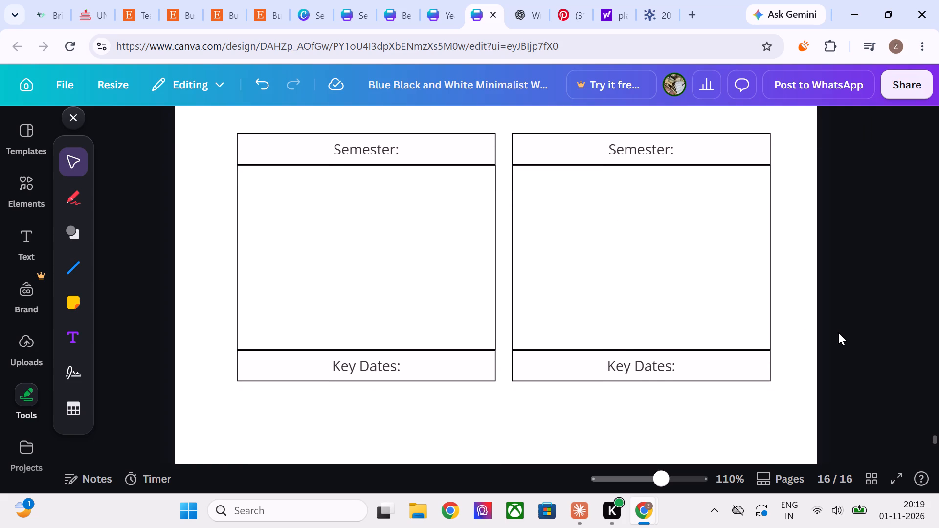
{"action": "left_click", "coordinate": [671, 304]}
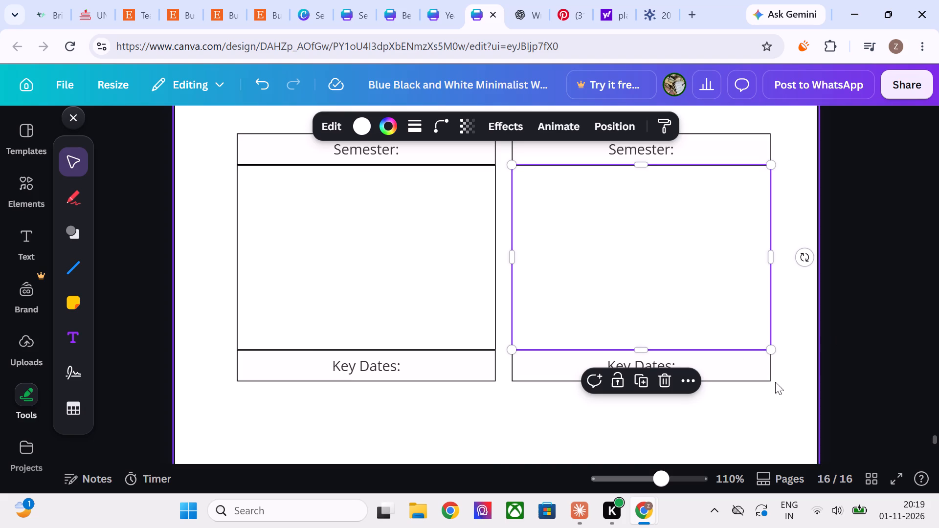
{"action": "left_click_drag", "start_coordinate": [787, 396], "coordinate": [555, 130]}
{"action": "key", "text": "BackSpace"}
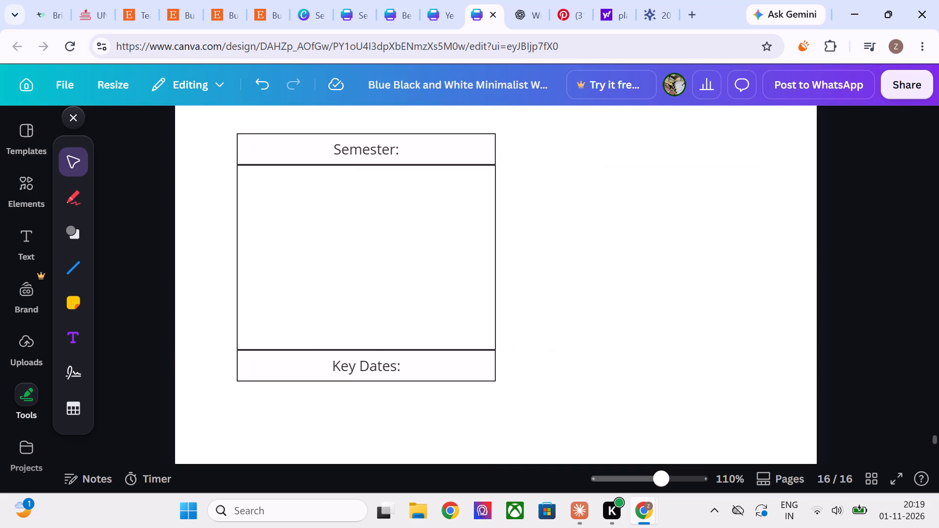
Duplicate the first column's header, box and "Key Dates:" bar together and place the copy level beside it with a narrow gap.
{"action": "left_click_drag", "start_coordinate": [535, 396], "coordinate": [232, 114]}
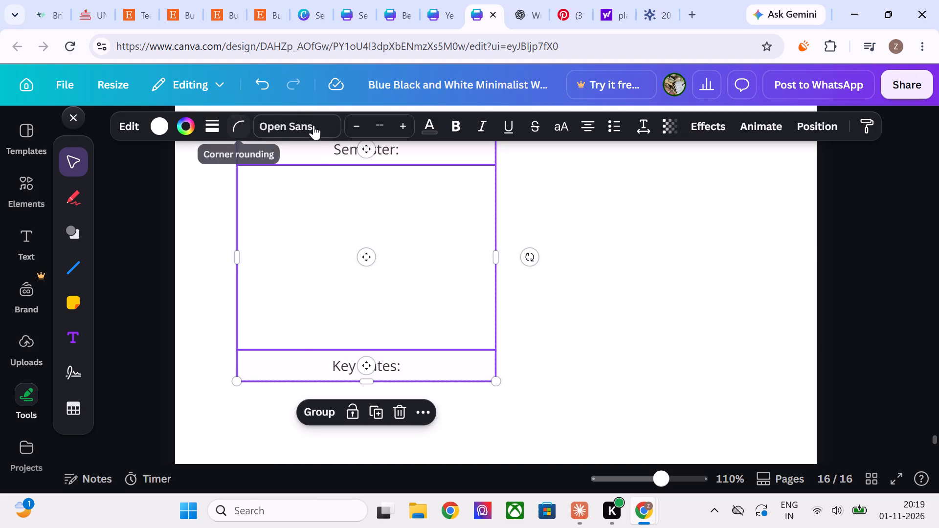
{"action": "left_click", "coordinate": [379, 406]}
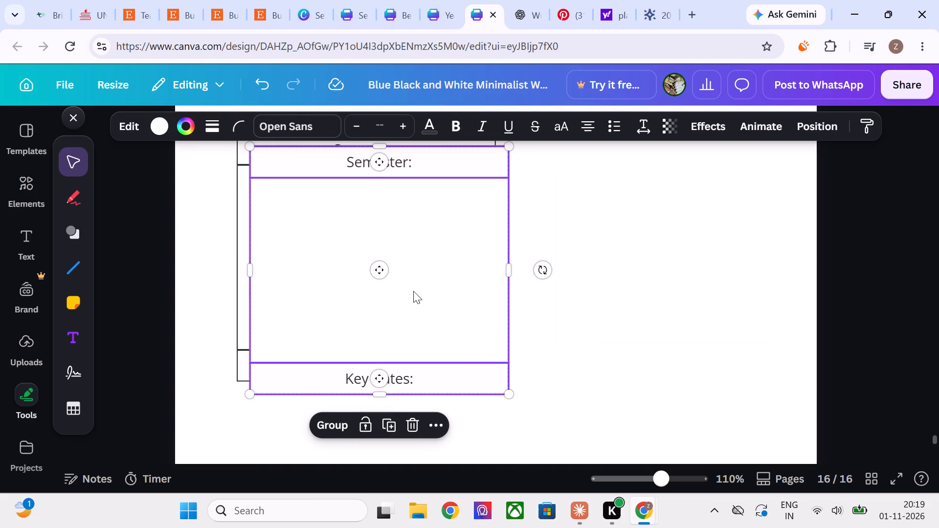
{"action": "left_click_drag", "start_coordinate": [408, 286], "coordinate": [677, 275]}
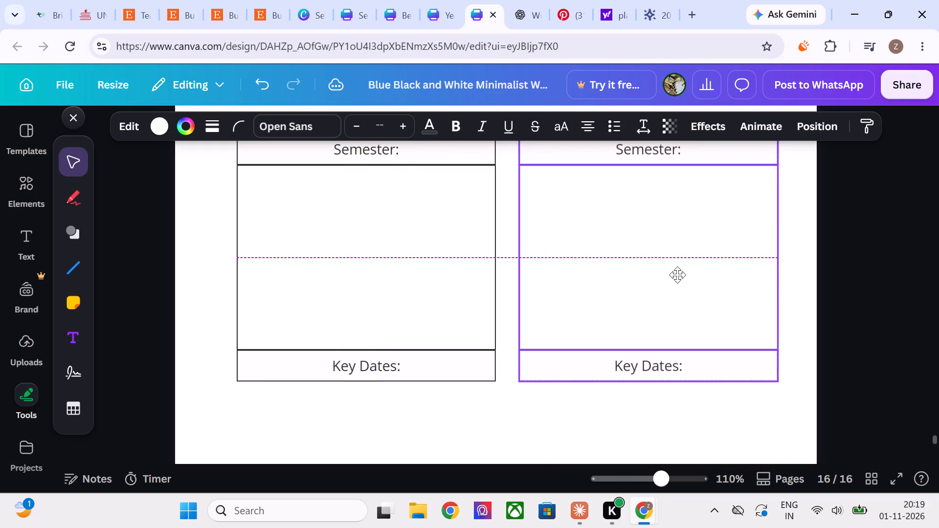
{"action": "left_click_drag", "start_coordinate": [677, 275], "coordinate": [667, 265]}
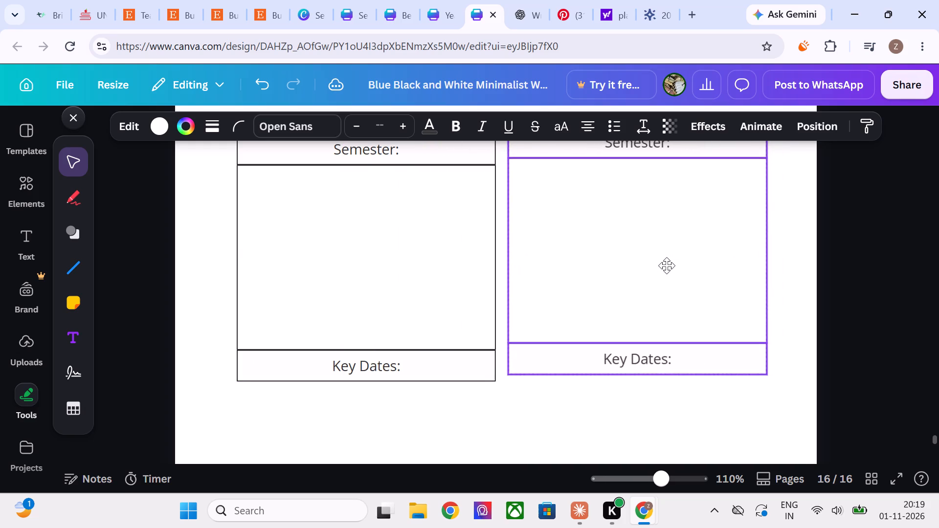
{"action": "left_click_drag", "start_coordinate": [667, 265], "coordinate": [666, 271]}
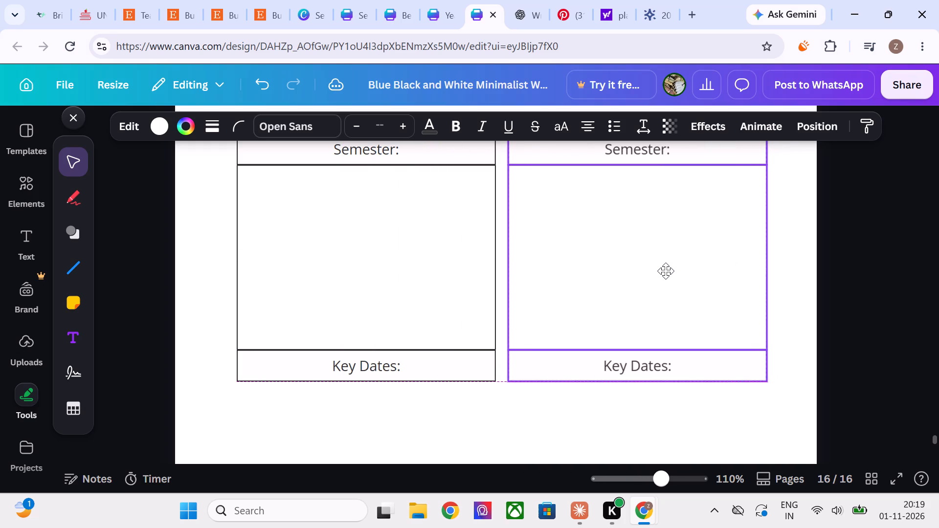
{"action": "left_click_drag", "start_coordinate": [666, 271], "coordinate": [661, 271]}
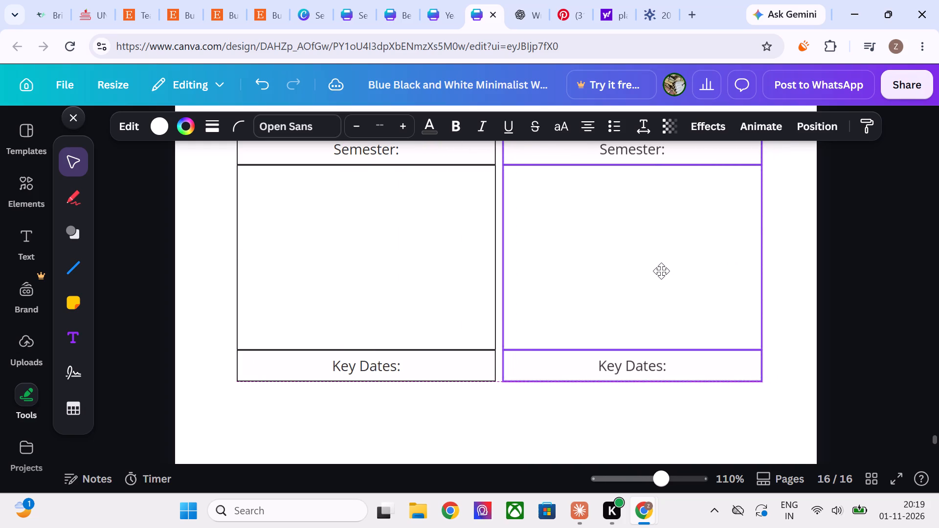
{"action": "left_click_drag", "start_coordinate": [661, 271], "coordinate": [659, 271]}
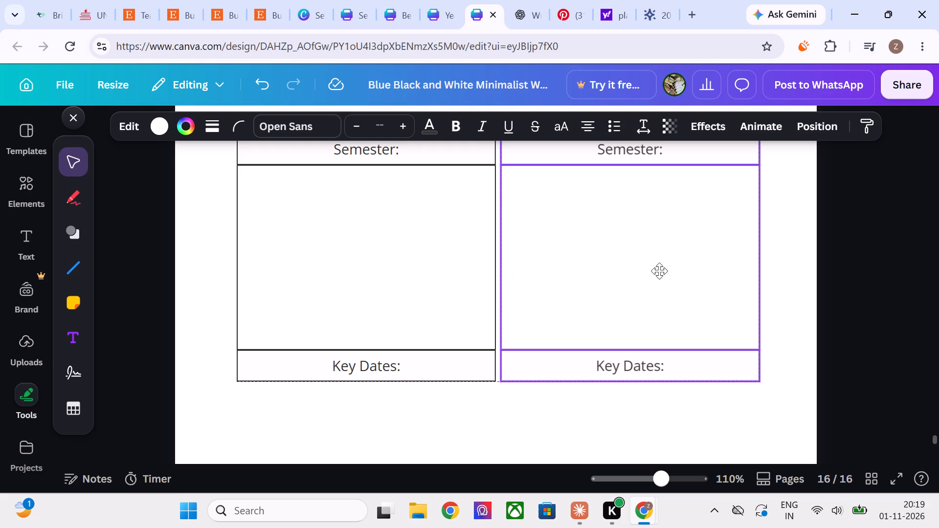
{"action": "left_click_drag", "start_coordinate": [659, 271], "coordinate": [660, 271]}
{"action": "left_click", "coordinate": [833, 325]}
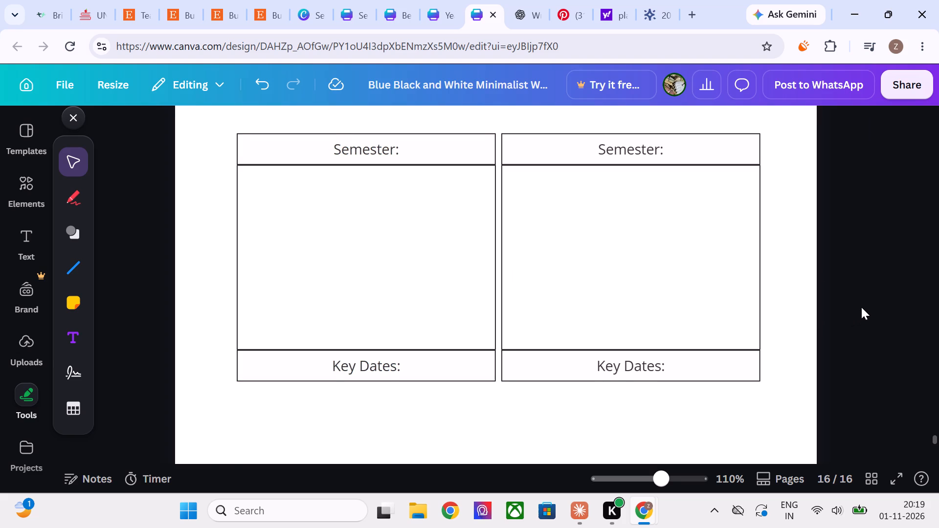
Duplicate the empty Reflections box, shrink the copy to about 2.6 high and under half its width, and move it below the first "Key Dates:" bar.
{"action": "scroll", "coordinate": [861, 307], "scroll_direction": "down", "scroll_amount": 2}
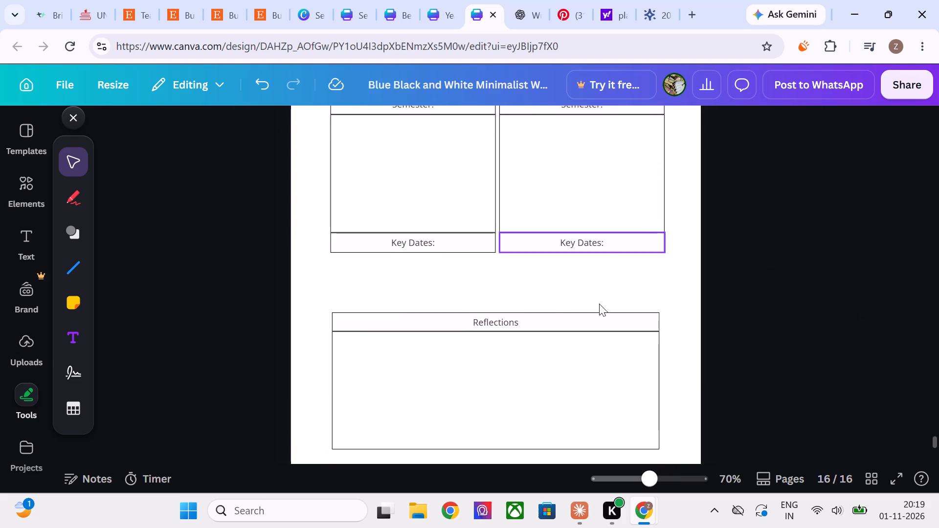
{"action": "left_click", "coordinate": [617, 398]}
{"action": "key", "text": "ctrl+c"}
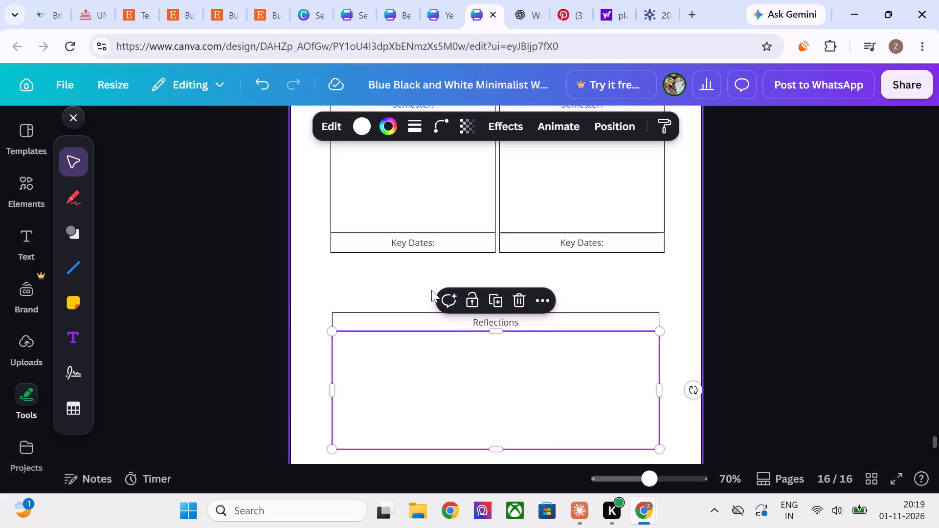
{"action": "key", "text": "ctrl+v"}
{"action": "left_click_drag", "start_coordinate": [565, 463], "coordinate": [528, 388]}
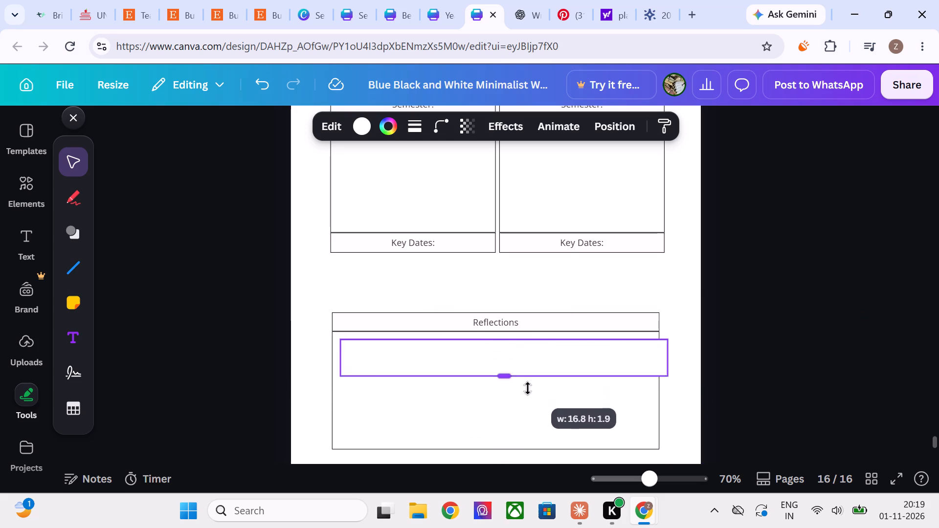
{"action": "left_click_drag", "start_coordinate": [528, 388], "coordinate": [530, 399]}
{"action": "left_click_drag", "start_coordinate": [667, 363], "coordinate": [535, 372]}
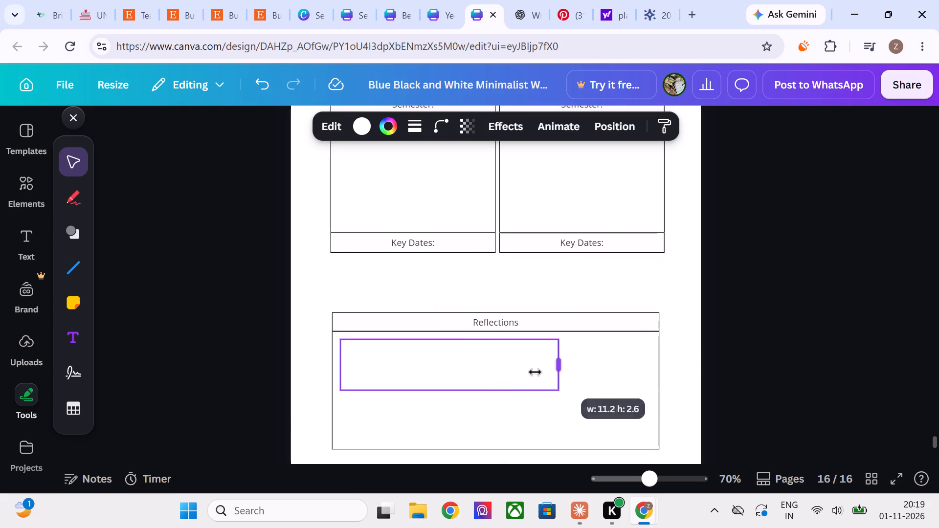
{"action": "left_click_drag", "start_coordinate": [535, 372], "coordinate": [476, 373]}
{"action": "left_click_drag", "start_coordinate": [431, 371], "coordinate": [427, 292]}
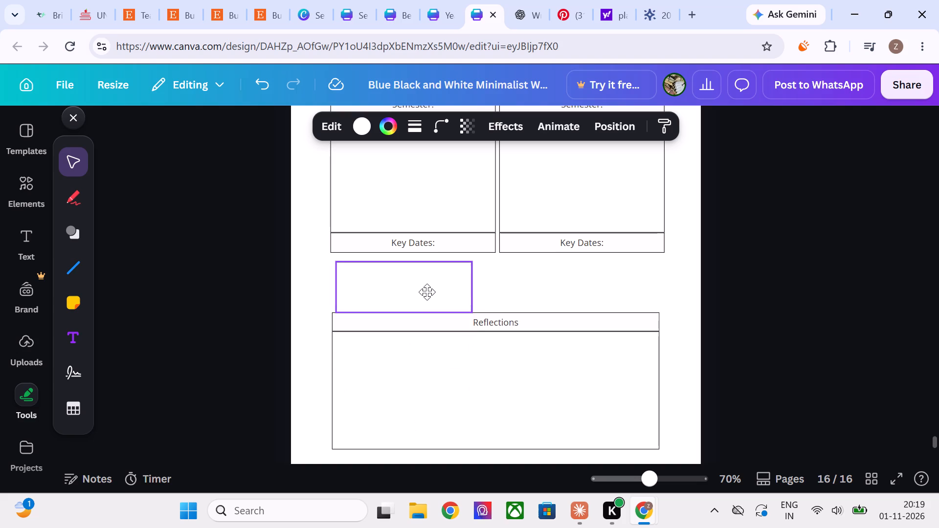
{"action": "left_click_drag", "start_coordinate": [427, 292], "coordinate": [421, 286]}
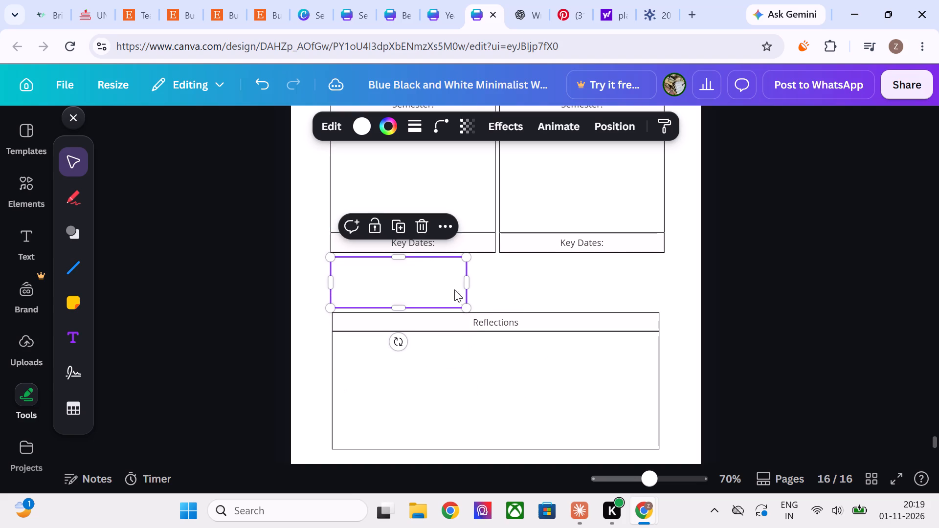
Widen the small box to about 8.5 to match the first "Key Dates:" bar and attach it directly beneath that bar.
{"action": "left_click_drag", "start_coordinate": [468, 283], "coordinate": [498, 282]}
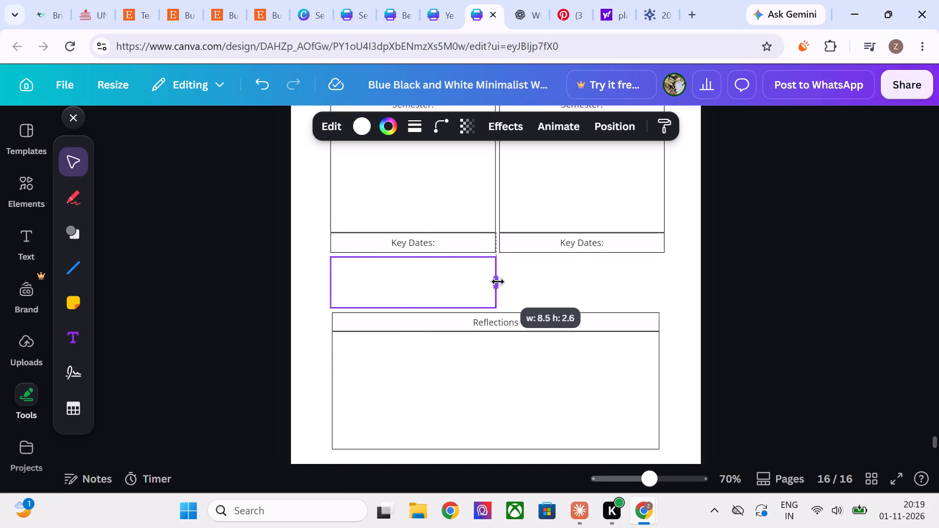
{"action": "left_click_drag", "start_coordinate": [498, 282], "coordinate": [495, 283]}
{"action": "left_click_drag", "start_coordinate": [421, 292], "coordinate": [423, 281]}
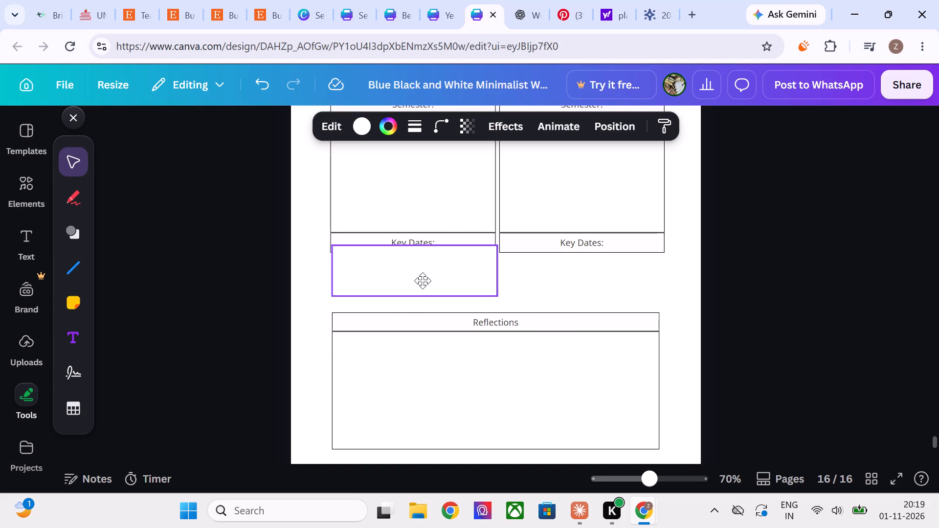
{"action": "left_click_drag", "start_coordinate": [423, 281], "coordinate": [421, 286]}
{"action": "left_click", "coordinate": [773, 369]}
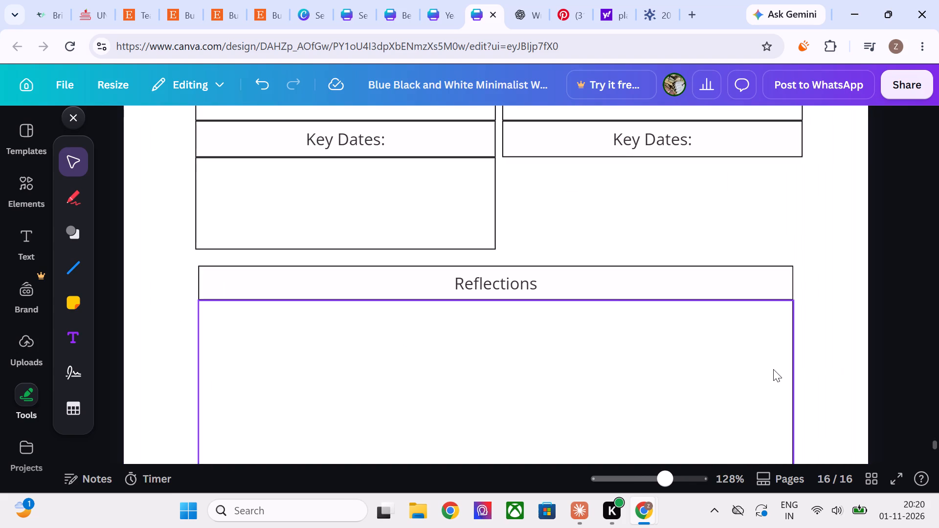
Duplicate the first Key Dates box and place the copy directly beneath the second "Key Dates:" bar, level with the first one.
{"action": "left_click", "coordinate": [401, 173]}
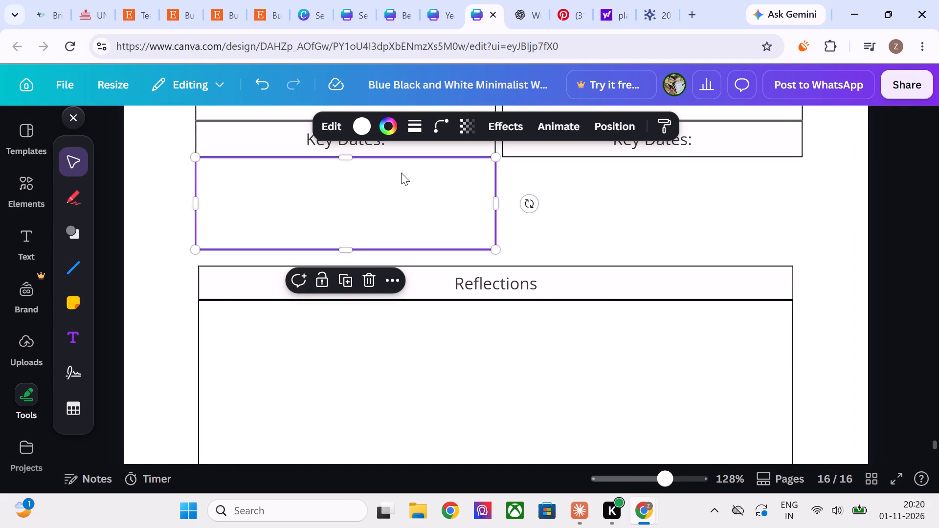
{"action": "key", "text": "ctrl+c"}
{"action": "left_click", "coordinate": [640, 199]}
{"action": "key", "text": "ctrl+v"}
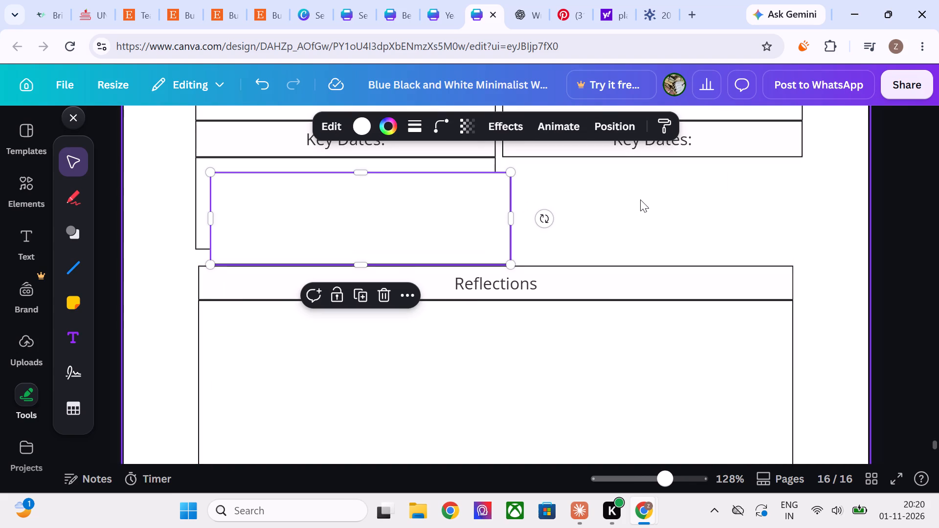
{"action": "left_click_drag", "start_coordinate": [425, 195], "coordinate": [722, 181]}
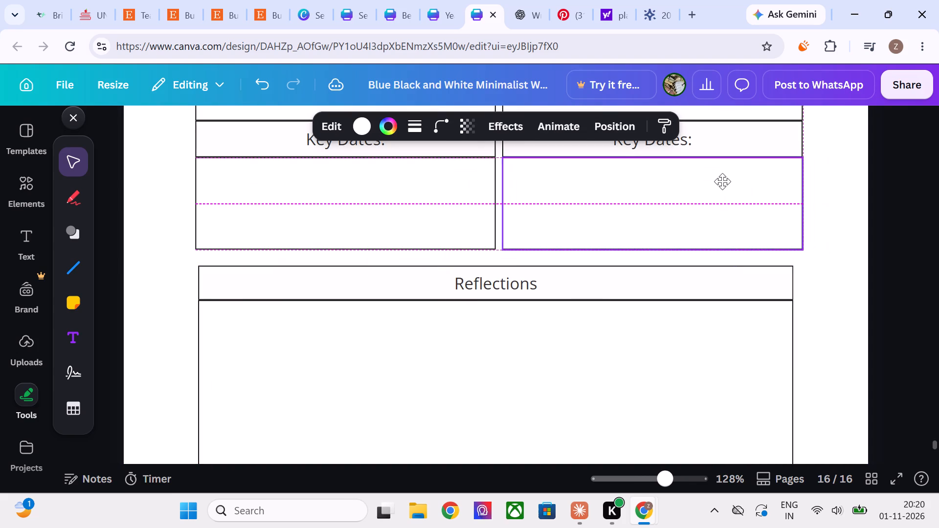
{"action": "left_click_drag", "start_coordinate": [722, 181], "coordinate": [720, 181]}
{"action": "left_click", "coordinate": [938, 260]}
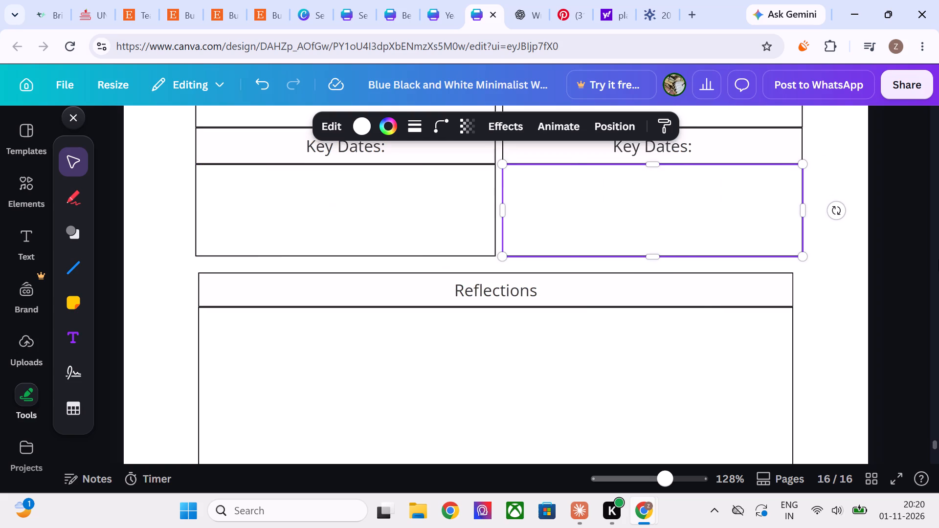
{"action": "left_click", "coordinate": [898, 275]}
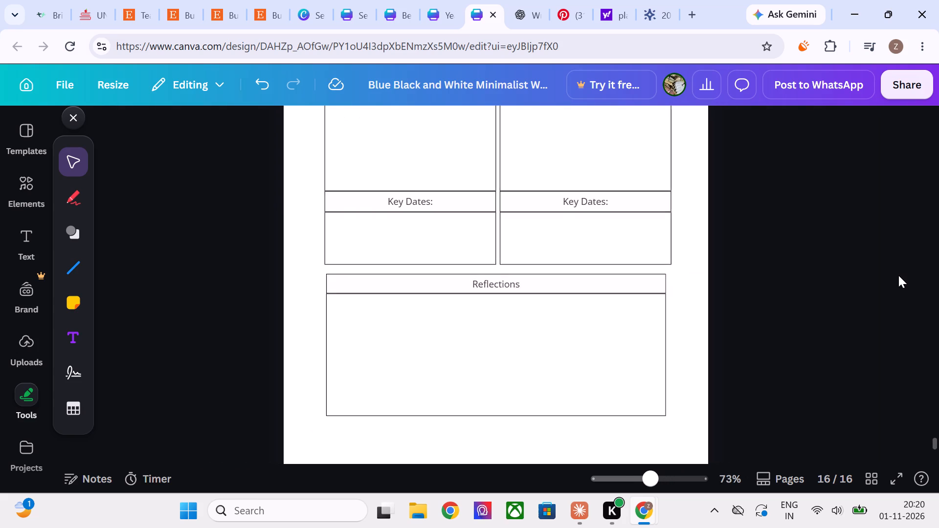
Examine page 16's overall layout and remaining empty space, comparing it with the sections on page 15.
{"action": "scroll", "coordinate": [898, 275], "scroll_direction": "up", "scroll_amount": 2}
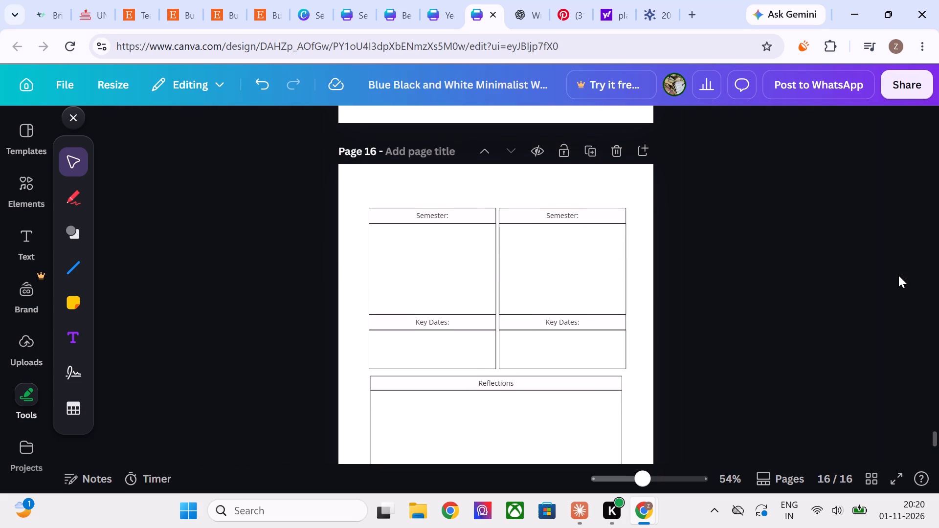
{"action": "scroll", "coordinate": [898, 275], "scroll_direction": "down", "scroll_amount": 2}
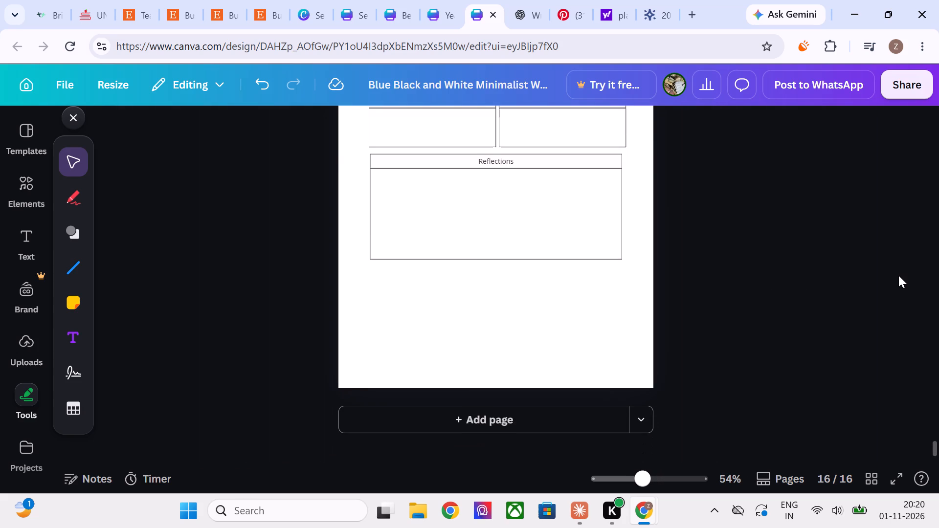
{"action": "scroll", "coordinate": [898, 275], "scroll_direction": "down", "scroll_amount": 1}
{"action": "scroll", "coordinate": [648, 304], "scroll_direction": "up", "scroll_amount": 7}
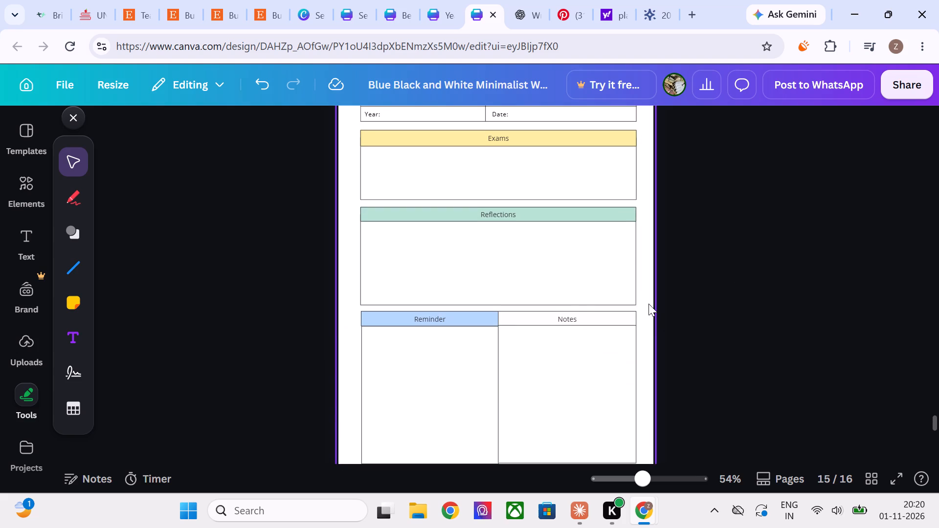
{"action": "scroll", "coordinate": [648, 304], "scroll_direction": "down", "scroll_amount": 4}
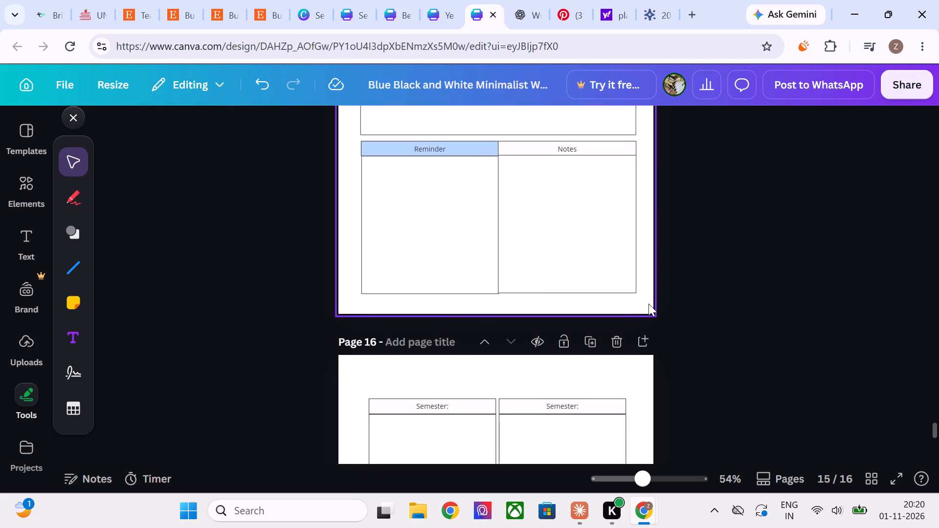
{"action": "scroll", "coordinate": [648, 304], "scroll_direction": "down", "scroll_amount": 2}
{"action": "scroll", "coordinate": [648, 304], "scroll_direction": "up", "scroll_amount": 2}
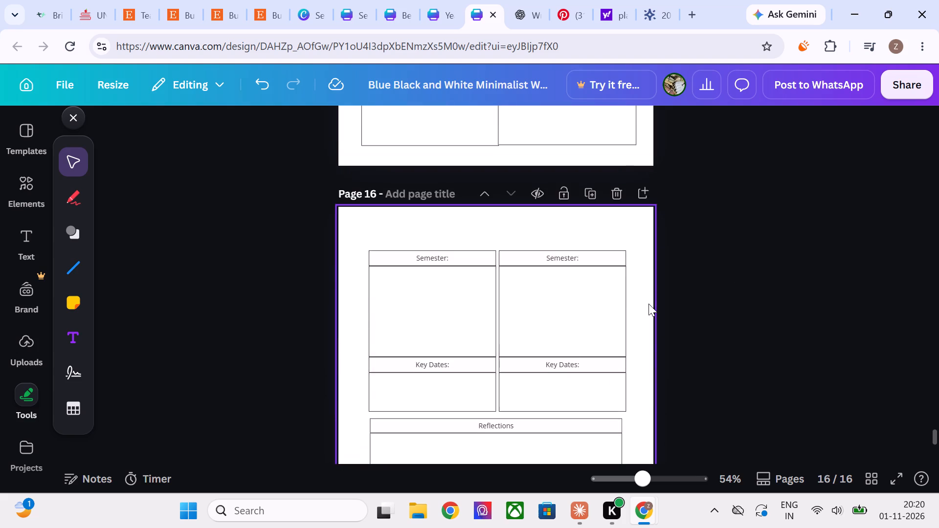
{"action": "scroll", "coordinate": [648, 304], "scroll_direction": "up", "scroll_amount": 1}
{"action": "scroll", "coordinate": [648, 304], "scroll_direction": "down", "scroll_amount": 3}
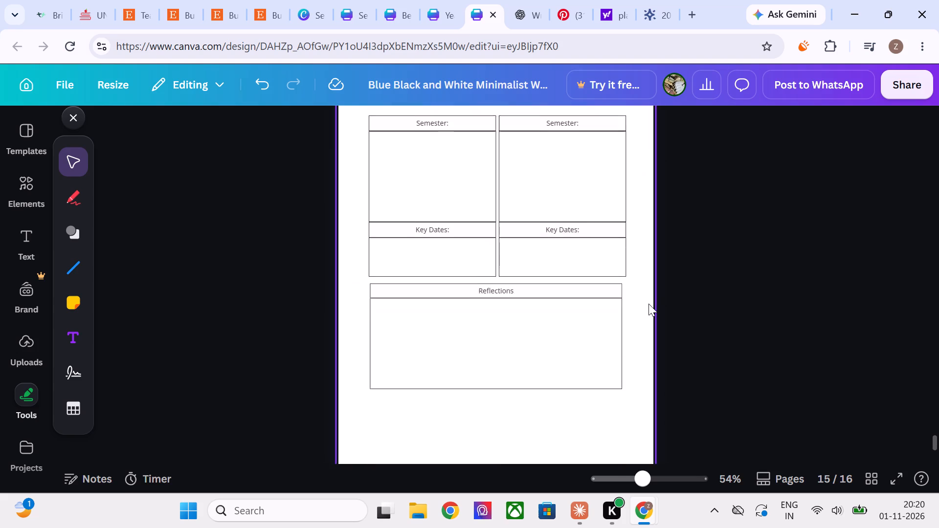
Duplicate the Reflections header and box together and place the copy just below the original, aligned with its sides.
{"action": "scroll", "coordinate": [648, 304], "scroll_direction": "down", "scroll_amount": 1}
{"action": "left_click_drag", "start_coordinate": [636, 279], "coordinate": [357, 173]}
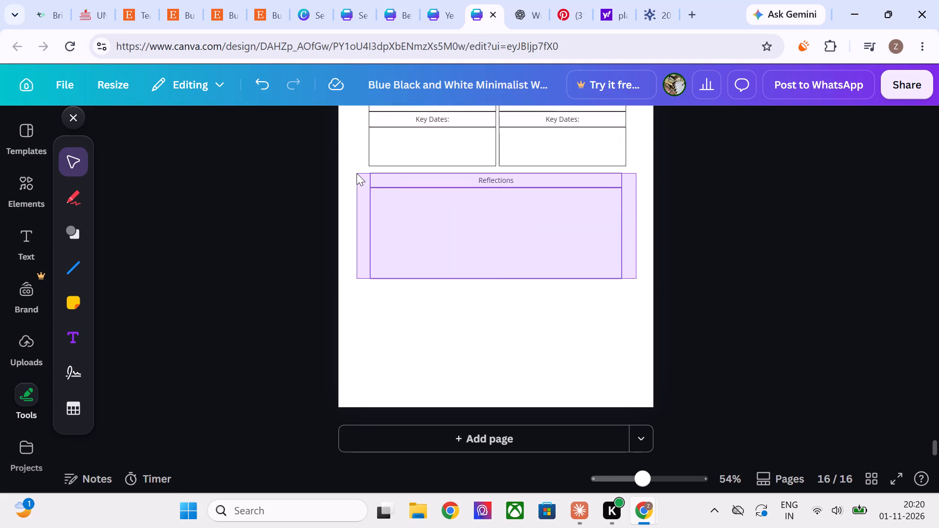
{"action": "left_click_drag", "start_coordinate": [357, 173], "coordinate": [356, 173]}
{"action": "key", "text": "ctrl+c"}
{"action": "left_click", "coordinate": [424, 362]}
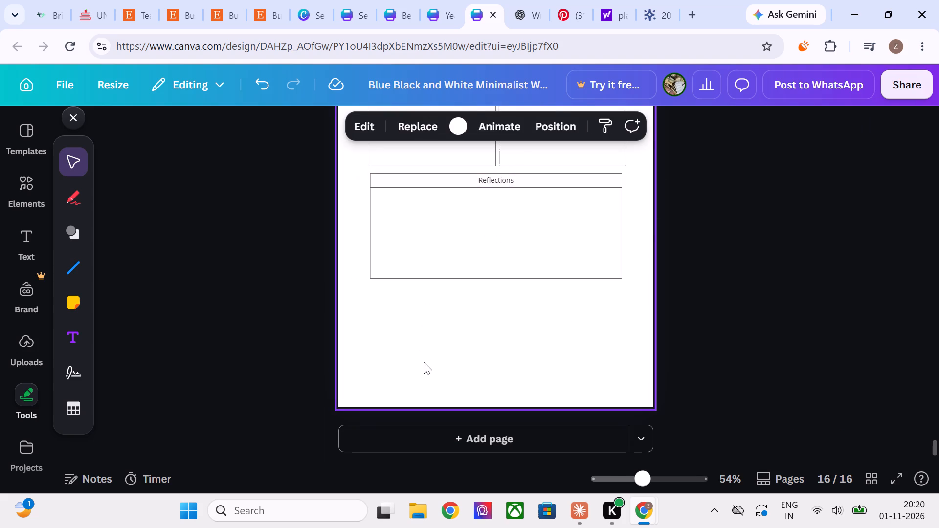
{"action": "key", "text": "ctrl+v"}
{"action": "left_click_drag", "start_coordinate": [552, 242], "coordinate": [552, 354]}
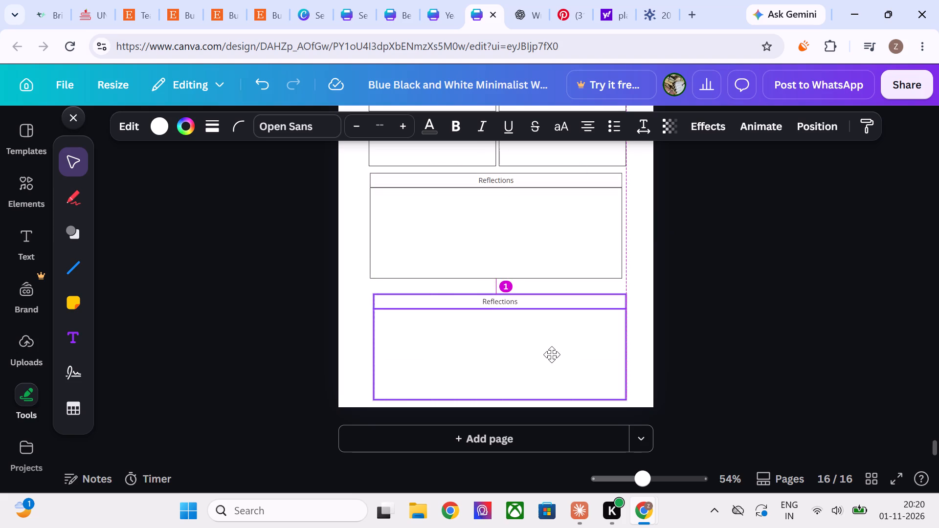
{"action": "left_click_drag", "start_coordinate": [552, 354], "coordinate": [547, 347]}
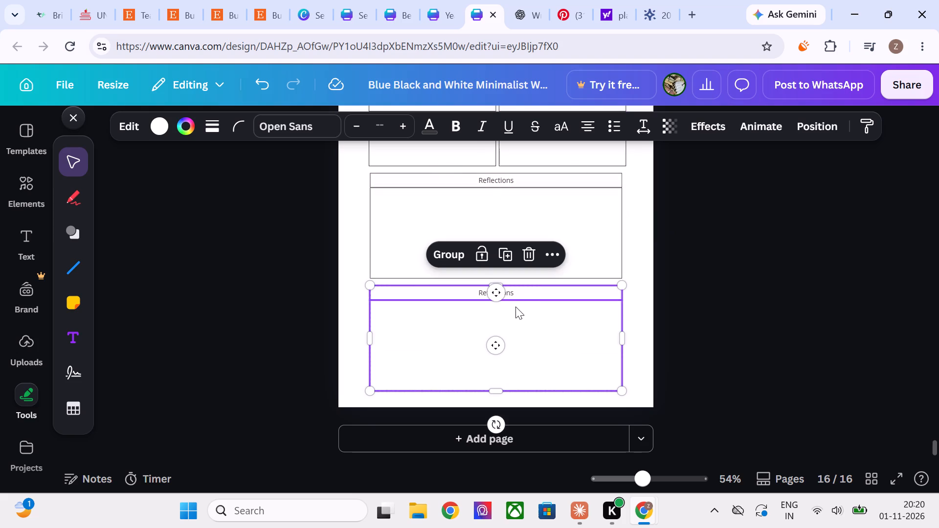
Change the header of the upper Reflections section to "Notes".
{"action": "triple_click", "coordinate": [509, 293]}
{"action": "double_click", "coordinate": [521, 288]}
{"action": "scroll", "coordinate": [556, 339], "scroll_direction": "up", "scroll_amount": 1}
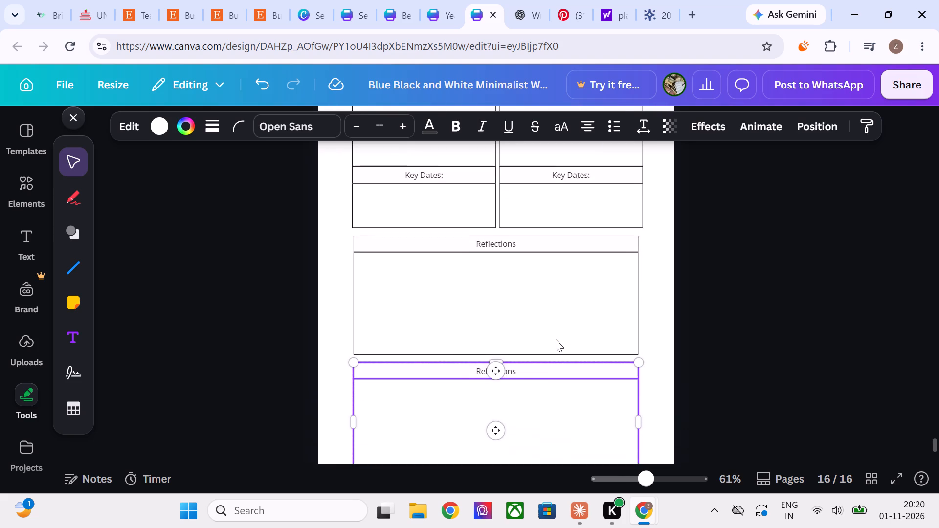
{"action": "triple_click", "coordinate": [497, 243]}
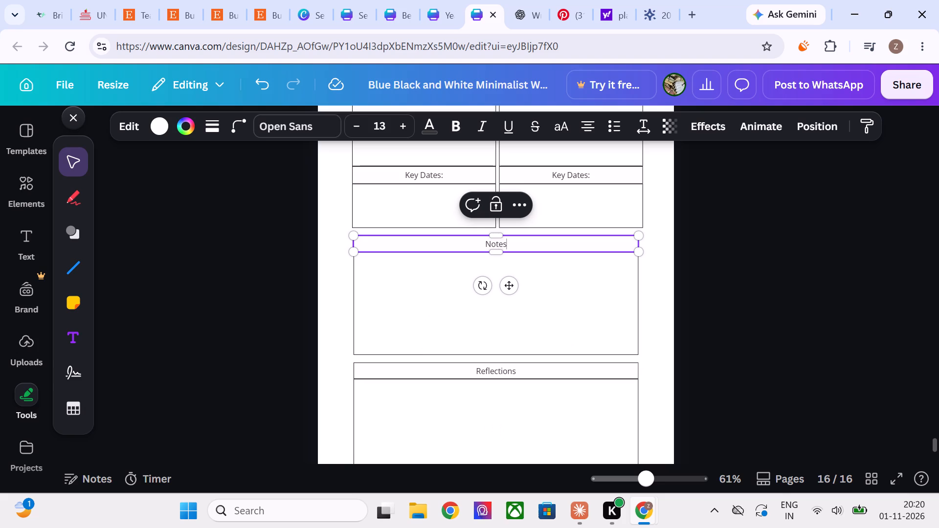
Change the "Semester:" header font to Arial Nova and replace Open Sans with it on all pages.
{"action": "scroll", "coordinate": [430, 232], "scroll_direction": "up", "scroll_amount": 2}
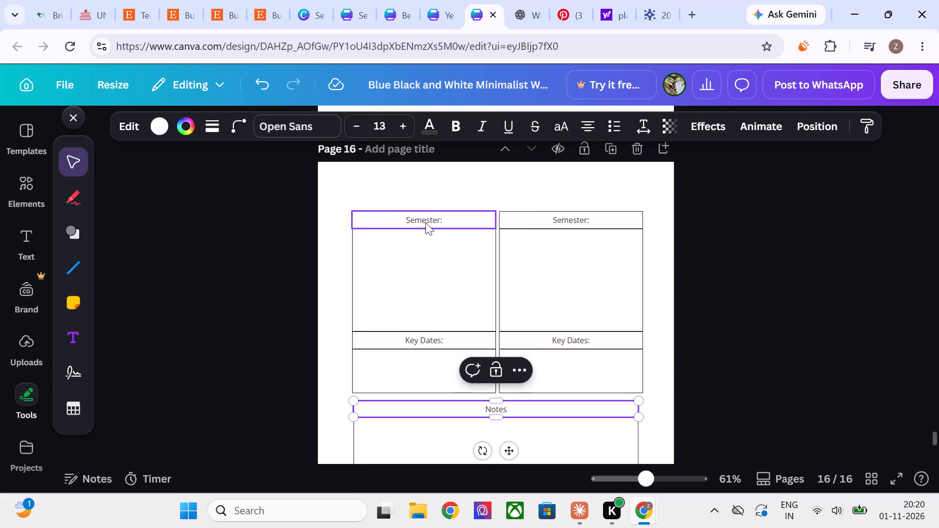
{"action": "double_click", "coordinate": [425, 220]}
{"action": "left_click", "coordinate": [425, 220]}
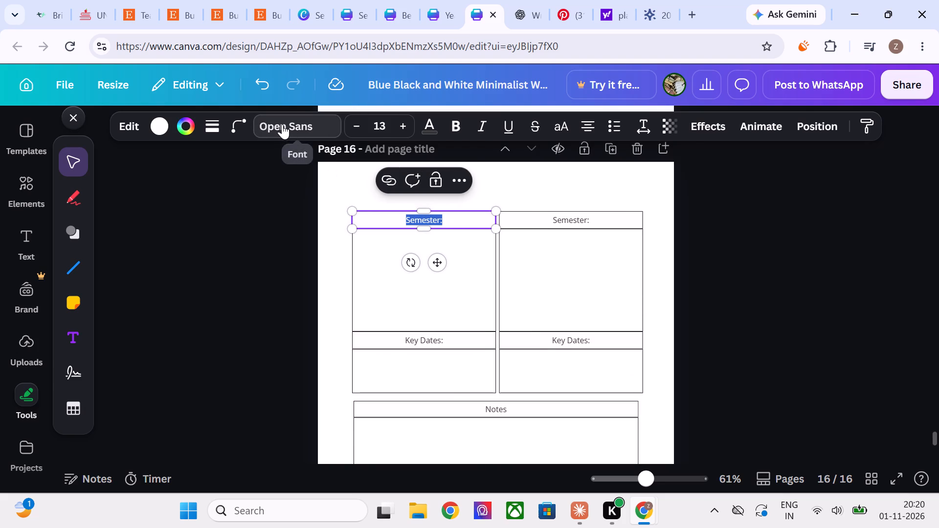
{"action": "left_click", "coordinate": [288, 125]}
{"action": "left_click", "coordinate": [179, 270]}
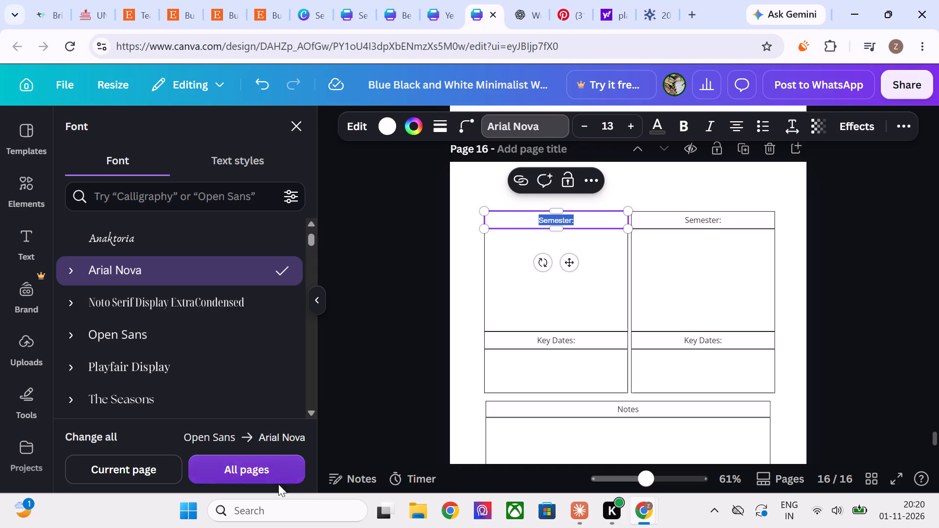
{"action": "left_click", "coordinate": [266, 473]}
{"action": "left_click", "coordinate": [835, 355]}
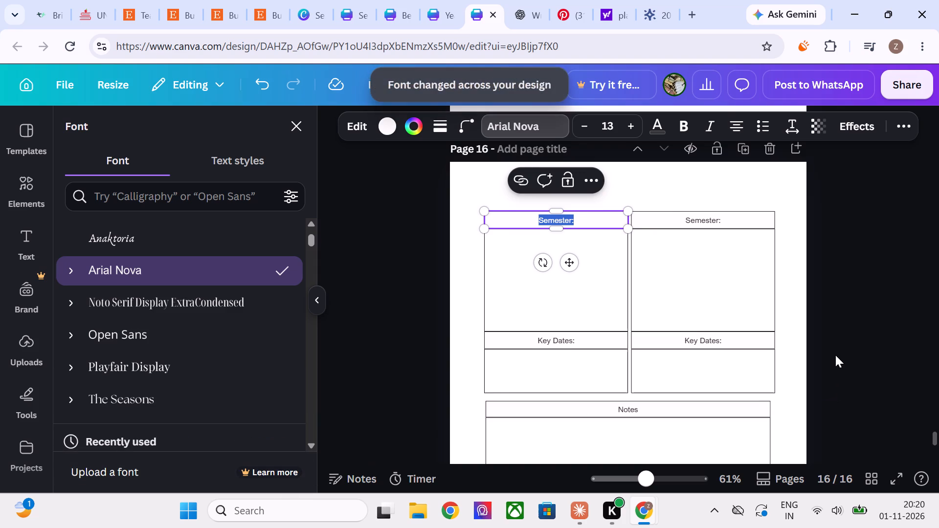
{"action": "left_click", "coordinate": [835, 355]}
Review the layout and font on page 16 and on the page before it.
{"action": "scroll", "coordinate": [835, 355], "scroll_direction": "right", "scroll_amount": 1}
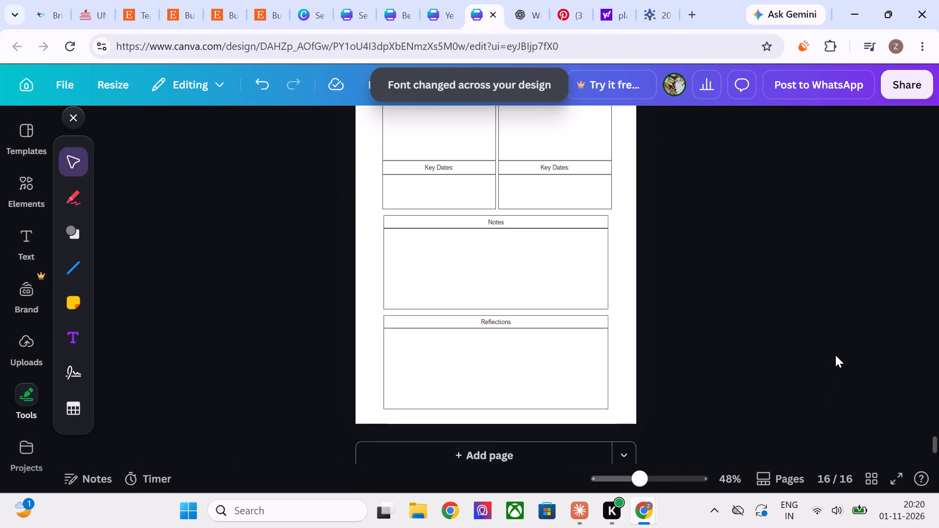
{"action": "scroll", "coordinate": [835, 355], "scroll_direction": "right", "scroll_amount": 3}
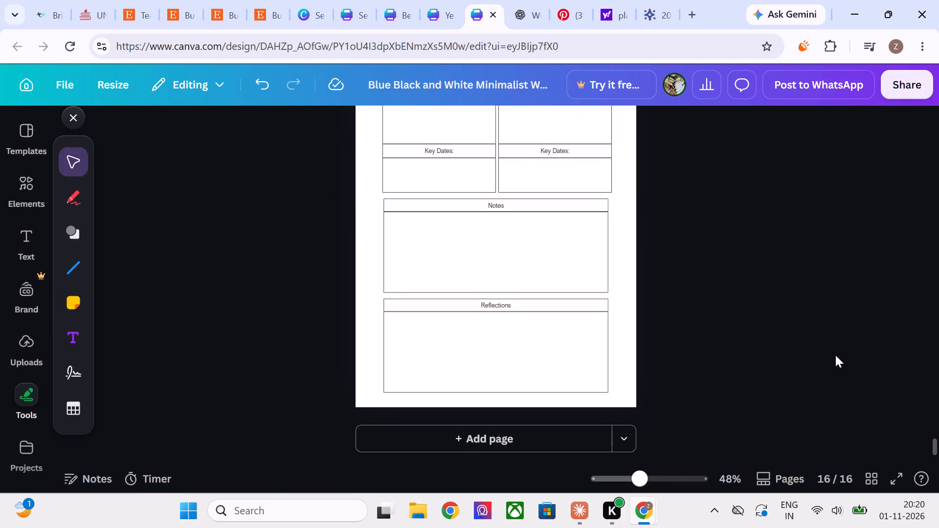
{"action": "scroll", "coordinate": [835, 355], "scroll_direction": "right", "scroll_amount": 2}
{"action": "scroll", "coordinate": [835, 355], "scroll_direction": "up", "scroll_amount": 5}
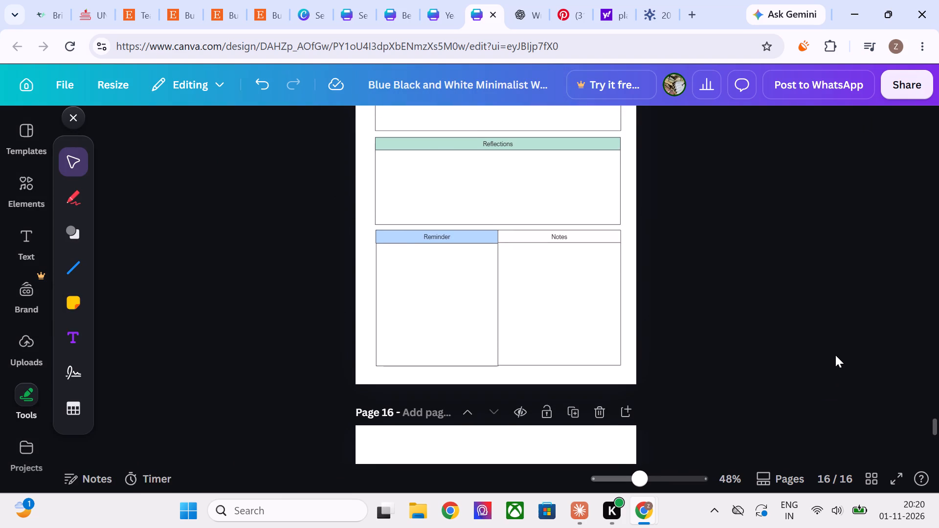
Clear page 15 by deleting its Reflections, Reminder and Notes boxes and the student details table.
{"action": "left_click_drag", "start_coordinate": [682, 379], "coordinate": [354, 80]}
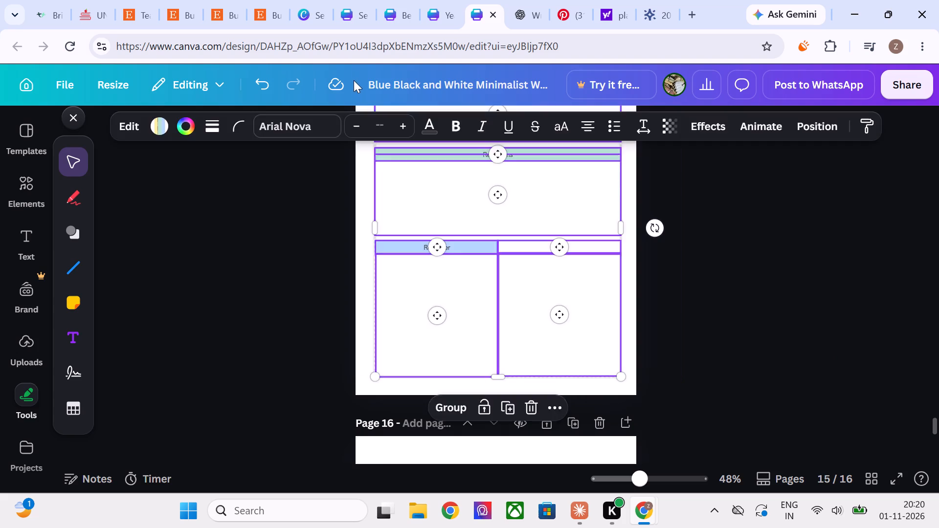
{"action": "key", "text": "BackSpace"}
{"action": "scroll", "coordinate": [516, 239], "scroll_direction": "up", "scroll_amount": 4}
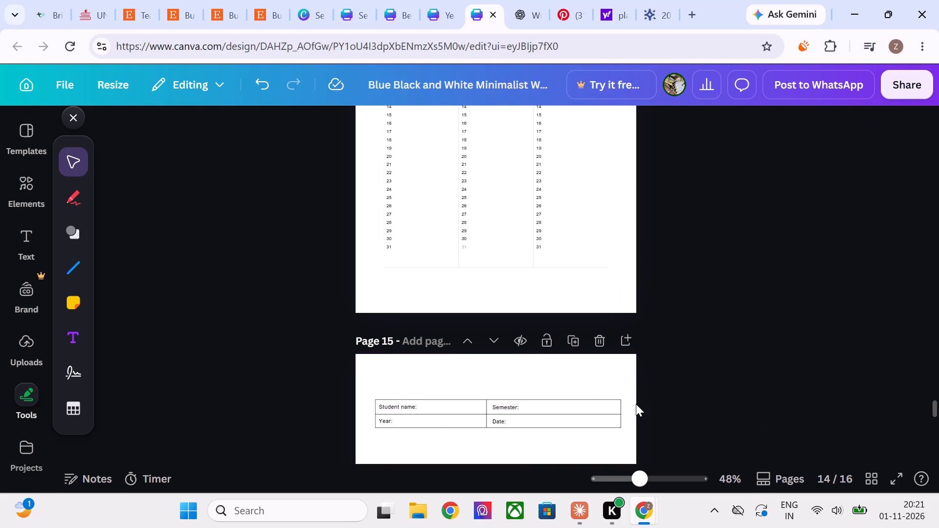
{"action": "left_click_drag", "start_coordinate": [654, 418], "coordinate": [333, 387]}
{"action": "key", "text": "BackSpace"}
Copy the "20__ Year At Glance" title from page 8 and paste it onto the emptied page 15.
{"action": "scroll", "coordinate": [333, 387], "scroll_direction": "up", "scroll_amount": 3}
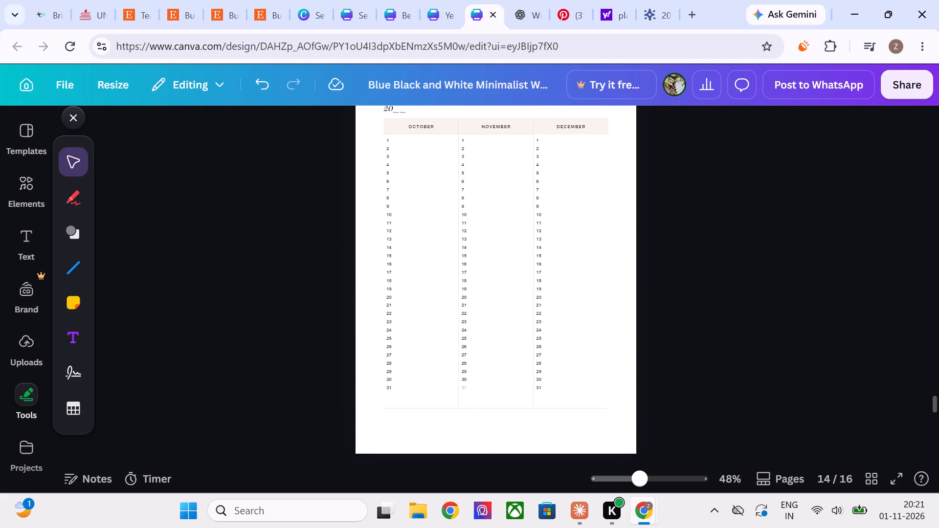
{"action": "scroll", "coordinate": [333, 387], "scroll_direction": "up", "scroll_amount": 13}
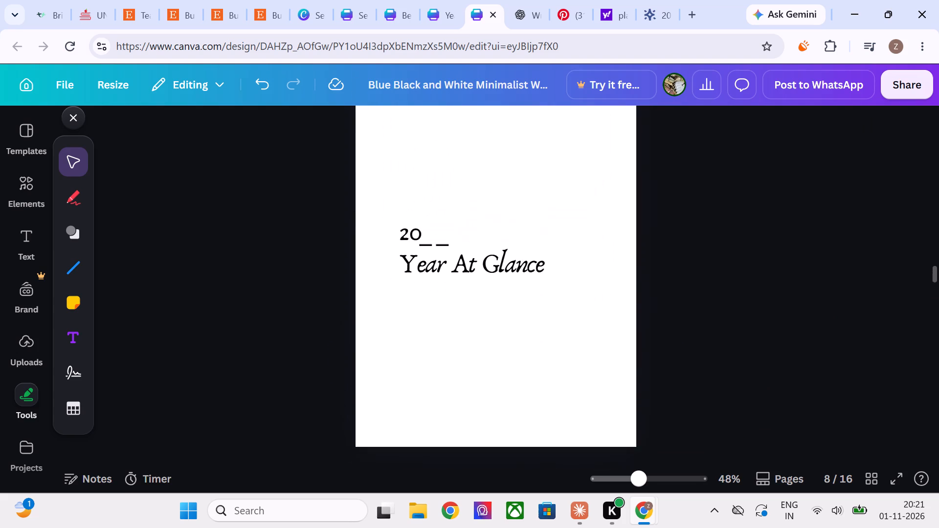
{"action": "left_click", "coordinate": [479, 279]}
{"action": "key", "text": "ctrl+c"}
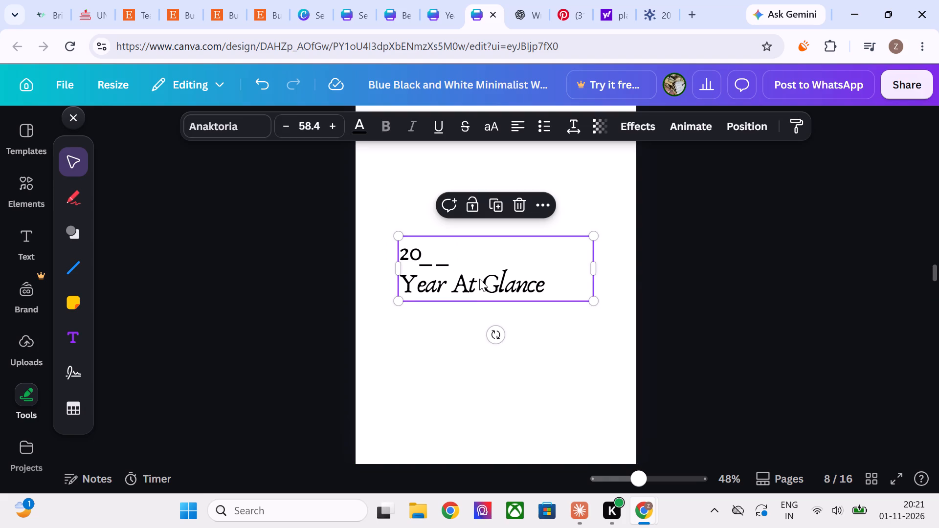
{"action": "scroll", "coordinate": [479, 279], "scroll_direction": "down", "scroll_amount": 15}
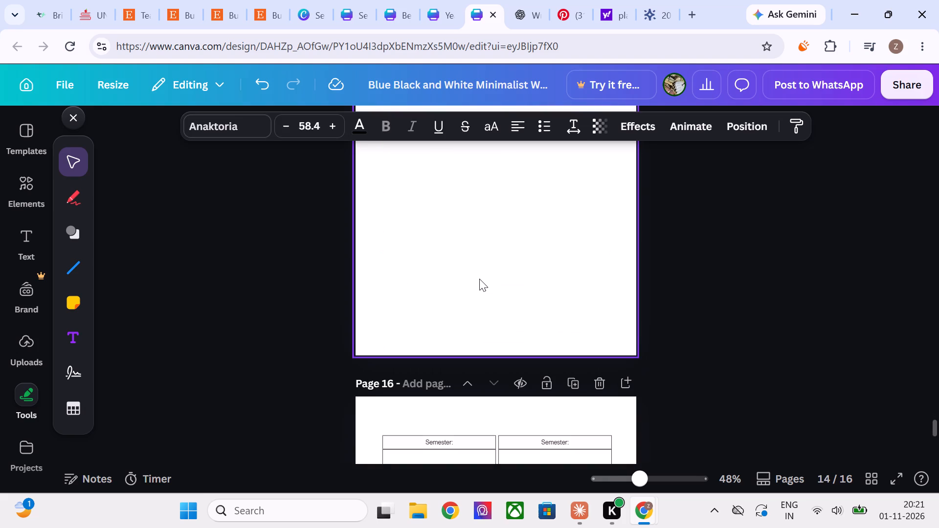
{"action": "scroll", "coordinate": [479, 279], "scroll_direction": "down", "scroll_amount": 3}
{"action": "left_click", "coordinate": [479, 279]}
{"action": "key", "text": "ctrl+v"}
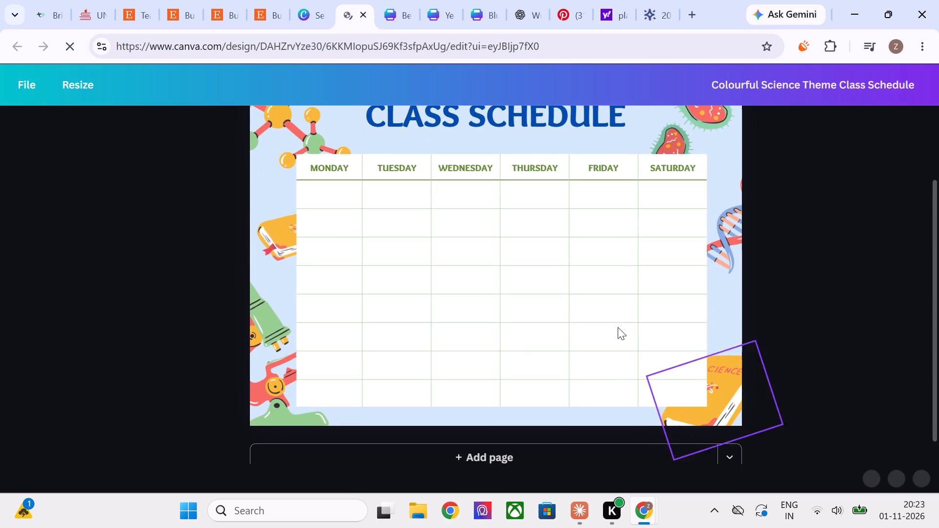
Copy the white rectangle holding the Monday to Saturday grid in the Class Schedule design.
{"action": "left_click", "coordinate": [612, 328]}
{"action": "left_click", "coordinate": [696, 398]}
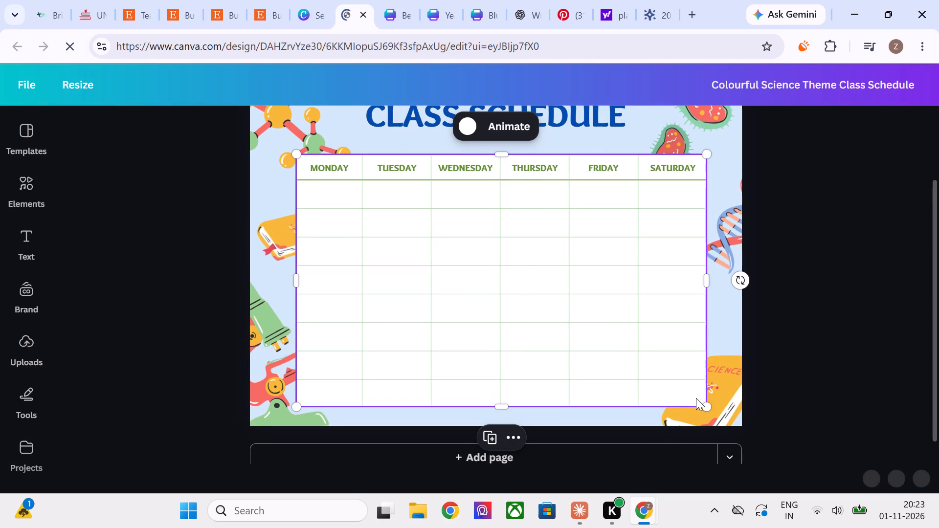
{"action": "key", "text": "ctrl+c"}
Switch to the Blue Black and White Minimalist planner design and add a blank page after page 16.
{"action": "left_click", "coordinate": [401, 24]}
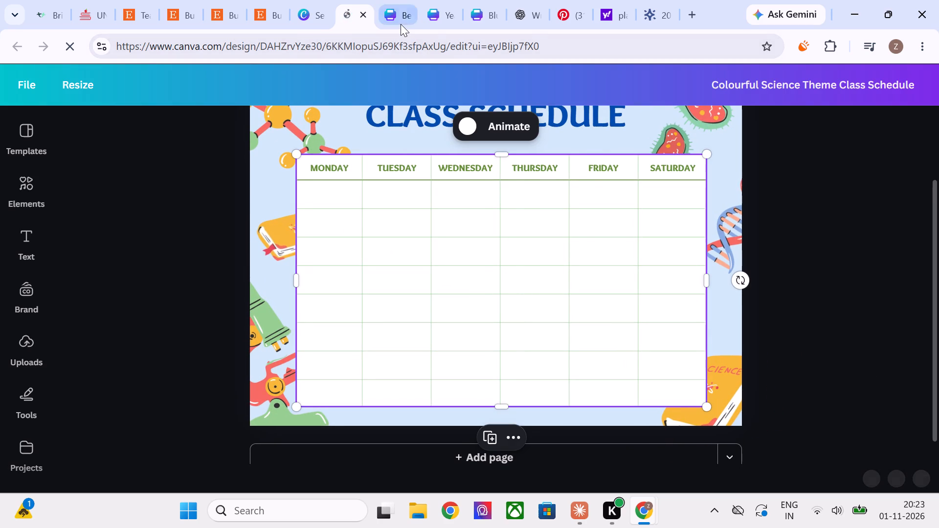
{"action": "left_click", "coordinate": [443, 0]}
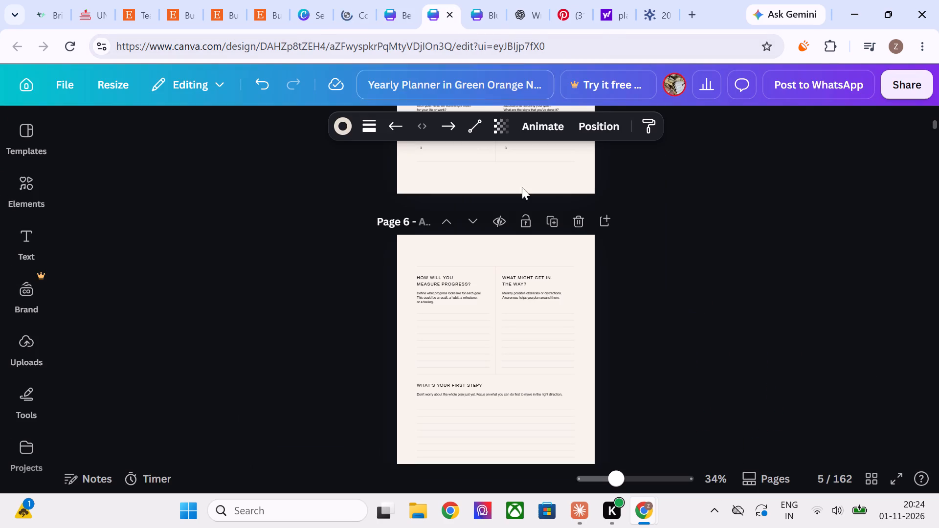
{"action": "scroll", "coordinate": [626, 319], "scroll_direction": "down", "scroll_amount": 9}
{"action": "left_click", "coordinate": [472, 17]}
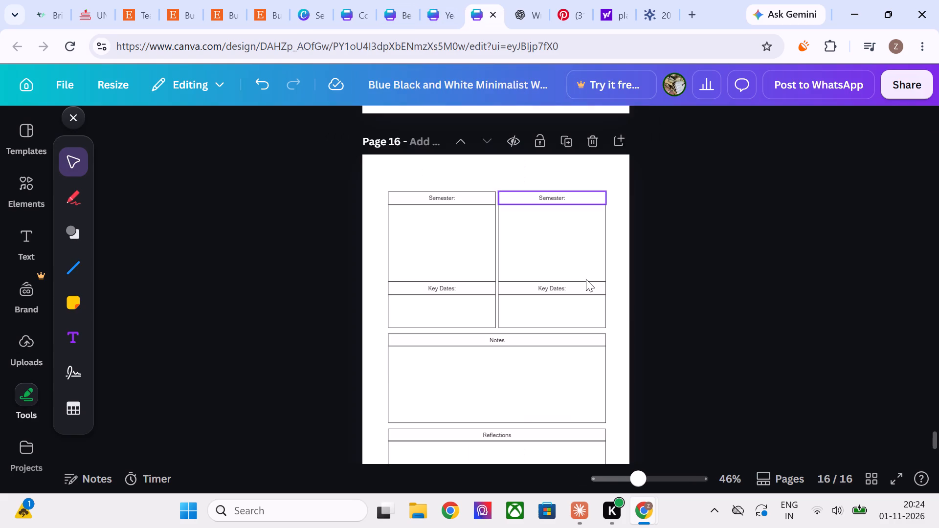
{"action": "scroll", "coordinate": [586, 279], "scroll_direction": "down", "scroll_amount": 10}
{"action": "scroll", "coordinate": [712, 319], "scroll_direction": "up", "scroll_amount": 1}
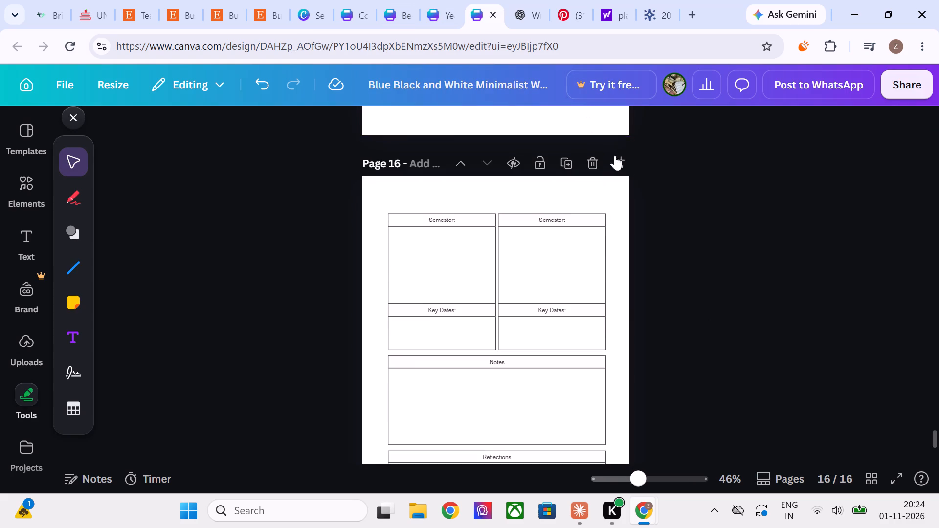
{"action": "left_click", "coordinate": [626, 166]}
{"action": "scroll", "coordinate": [626, 166], "scroll_direction": "down", "scroll_amount": 1}
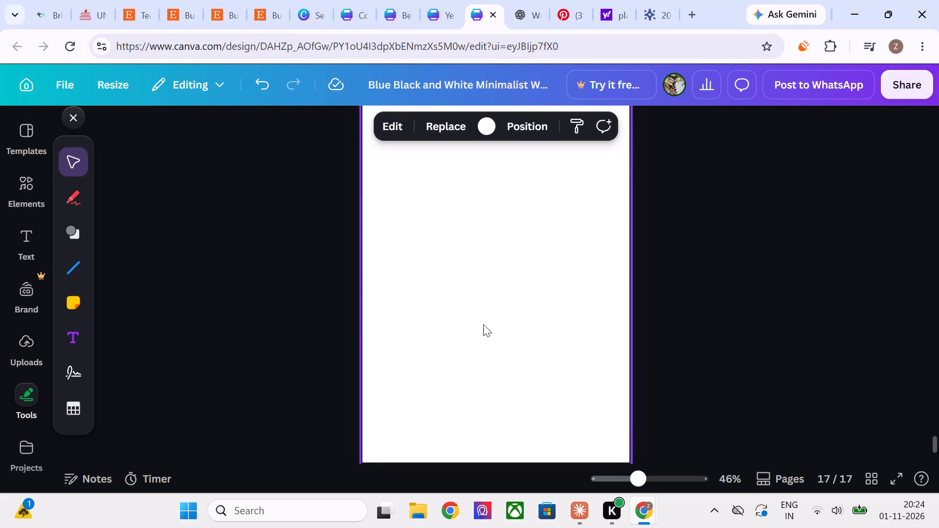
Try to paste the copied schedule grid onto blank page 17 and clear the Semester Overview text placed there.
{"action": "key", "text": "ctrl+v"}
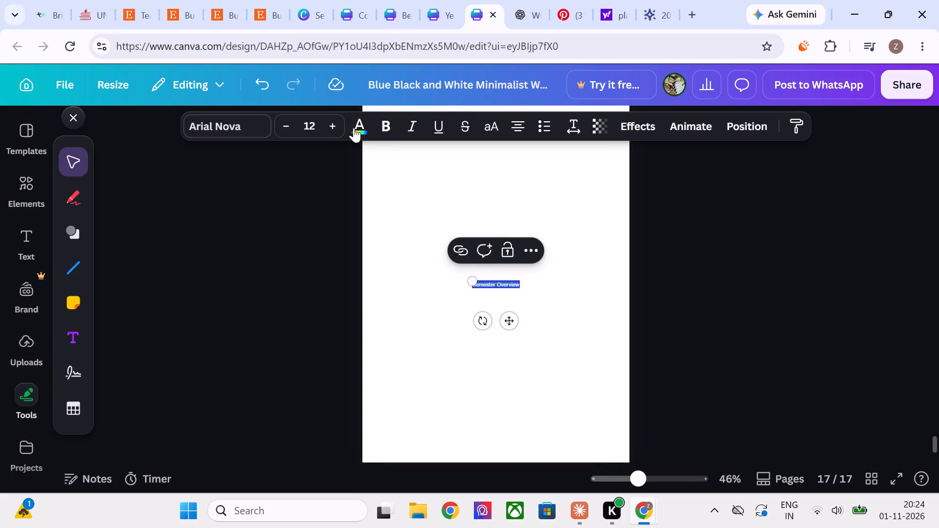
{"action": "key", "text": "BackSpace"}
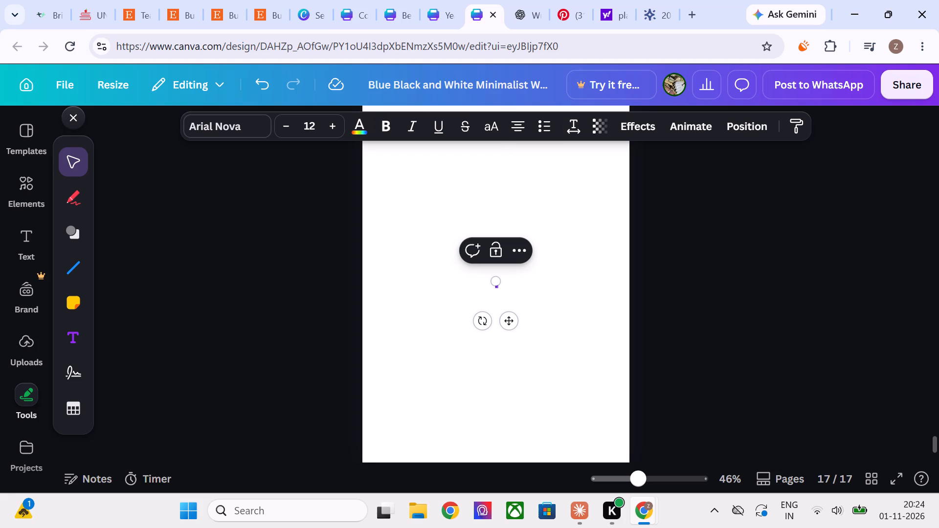
Return to the class schedule template results and examine more designs for a suitable weekly grid.
{"action": "left_click", "coordinate": [304, 10]}
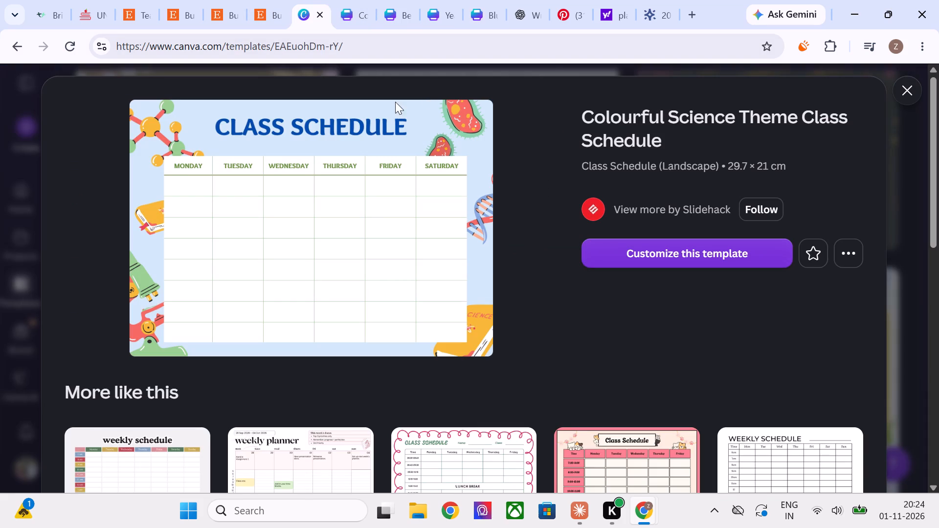
{"action": "left_click", "coordinate": [902, 84]}
{"action": "scroll", "coordinate": [508, 257], "scroll_direction": "down", "scroll_amount": 1}
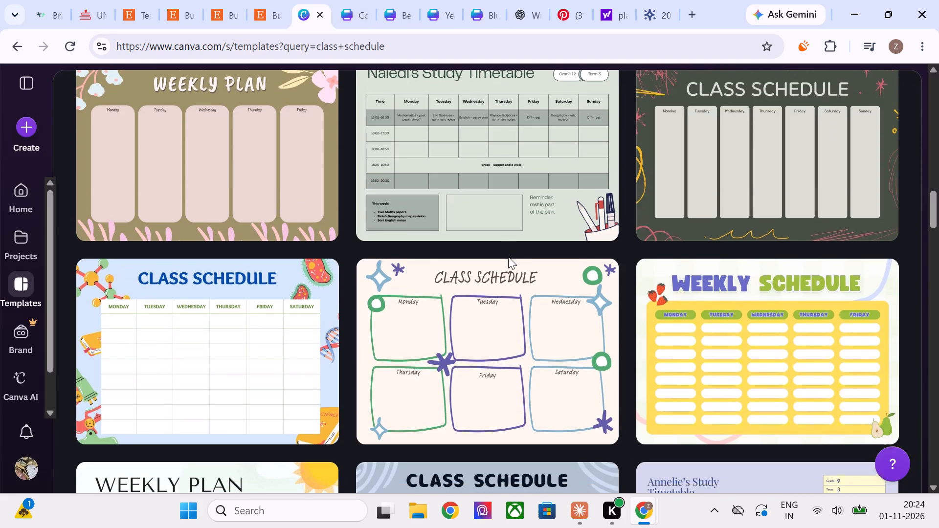
{"action": "scroll", "coordinate": [508, 257], "scroll_direction": "down", "scroll_amount": 5}
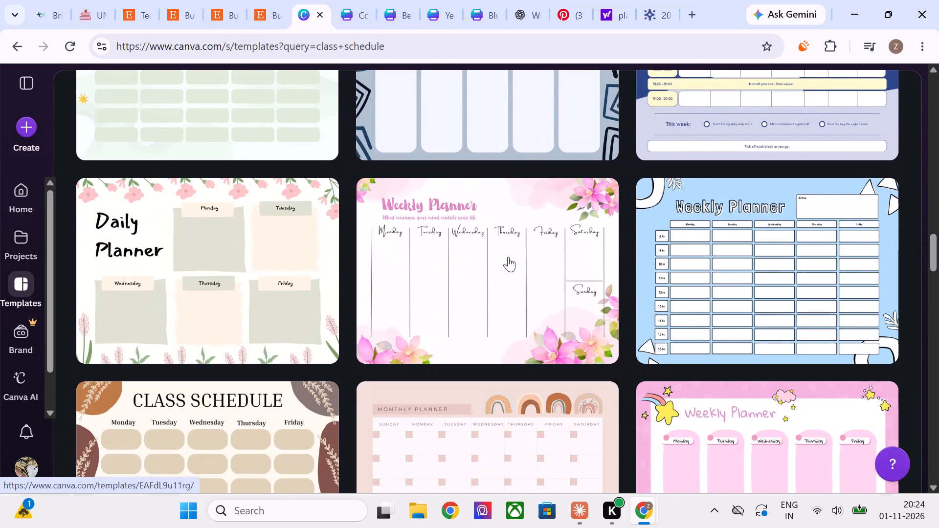
{"action": "scroll", "coordinate": [508, 257], "scroll_direction": "down", "scroll_amount": 5}
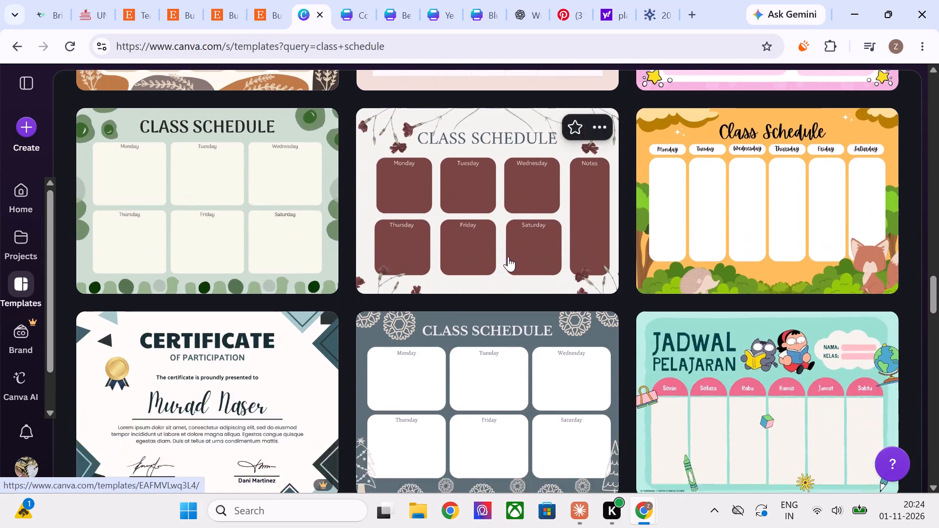
{"action": "scroll", "coordinate": [508, 257], "scroll_direction": "down", "scroll_amount": 8}
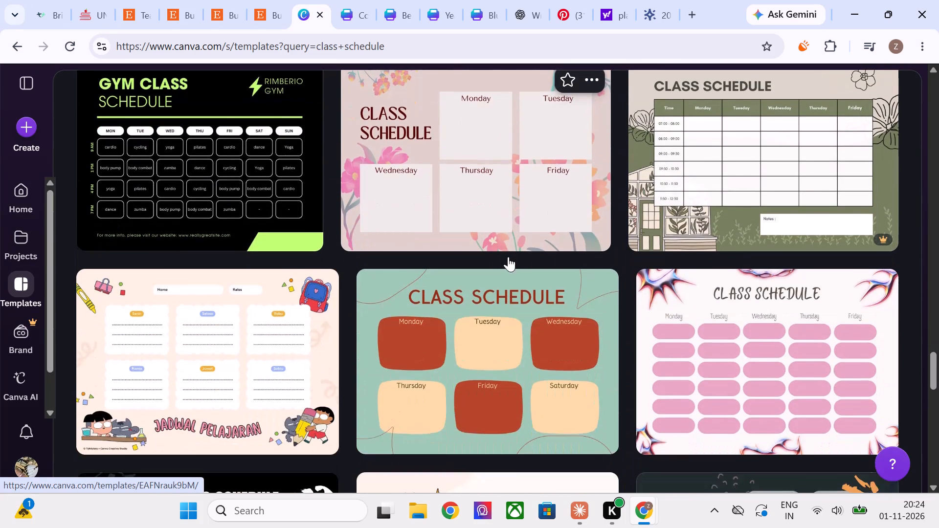
{"action": "scroll", "coordinate": [508, 257], "scroll_direction": "down", "scroll_amount": 10}
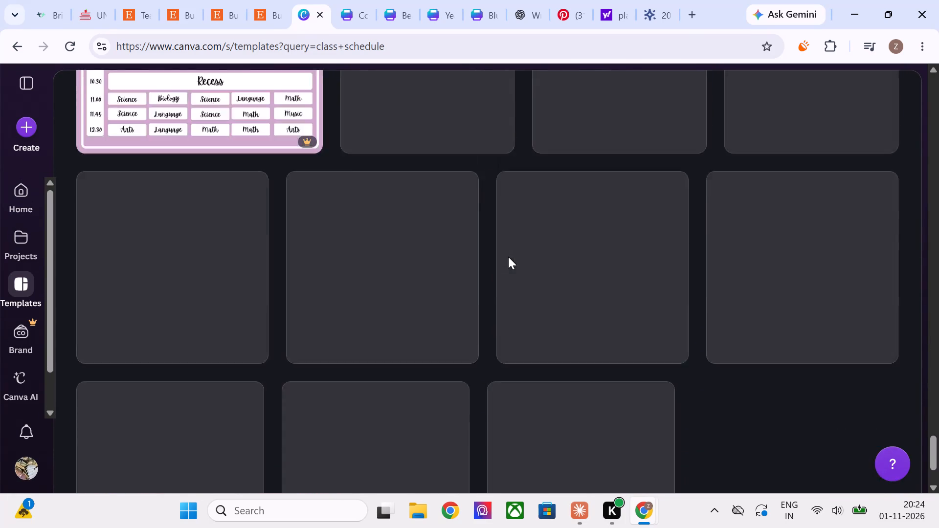
{"action": "scroll", "coordinate": [508, 257], "scroll_direction": "up", "scroll_amount": 20}
{"action": "scroll", "coordinate": [508, 257], "scroll_direction": "up", "scroll_amount": 7}
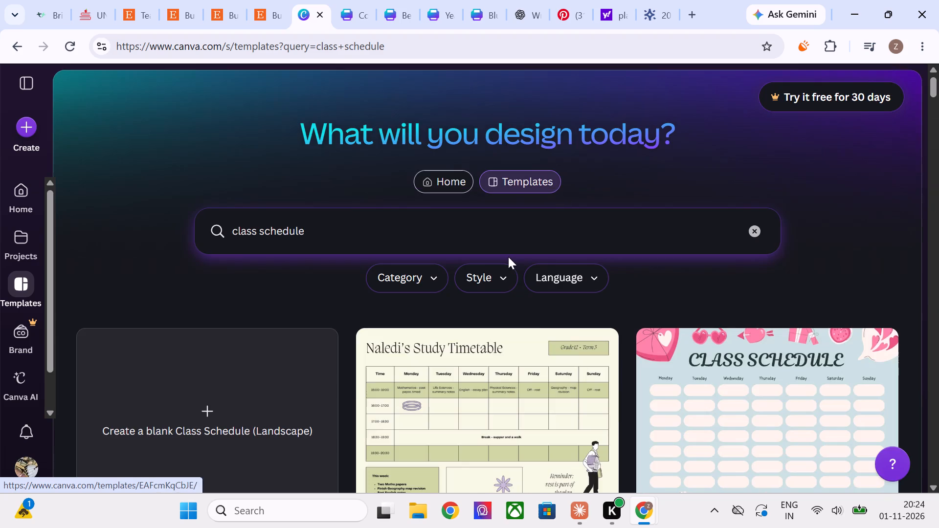
Search the Canva templates for "class schedule portrait".
{"action": "scroll", "coordinate": [508, 257], "scroll_direction": "down", "scroll_amount": 2}
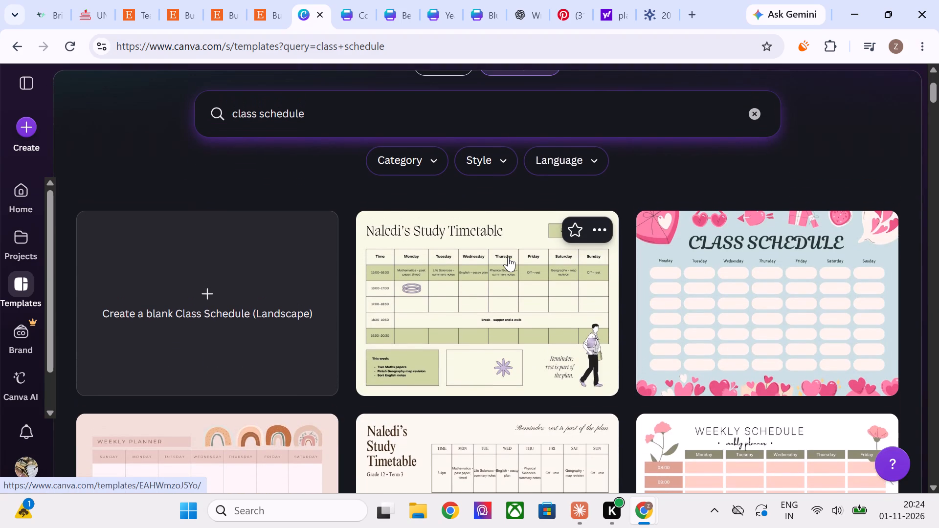
{"action": "scroll", "coordinate": [508, 257], "scroll_direction": "down", "scroll_amount": 1}
{"action": "left_click", "coordinate": [438, 116]}
{"action": "key", "text": "space"}
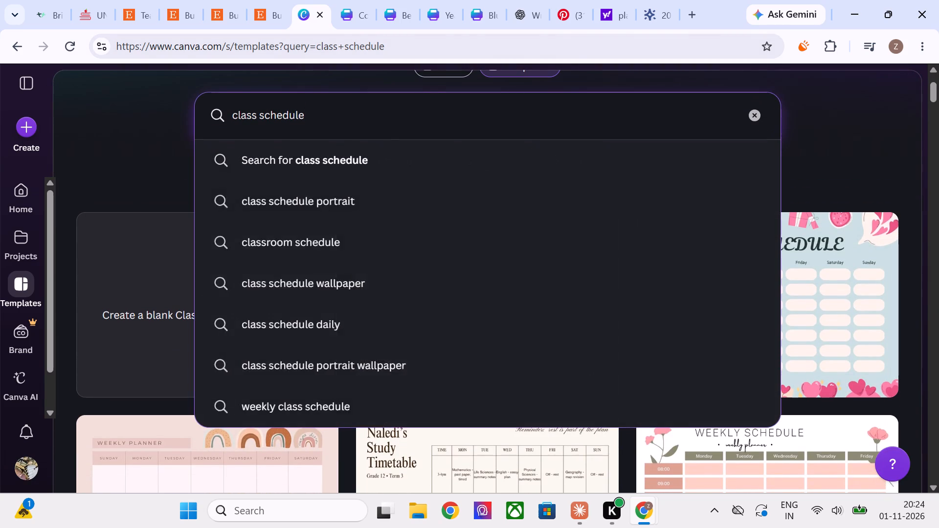
{"action": "type", "text": "po"}
{"action": "left_click", "coordinate": [381, 212]}
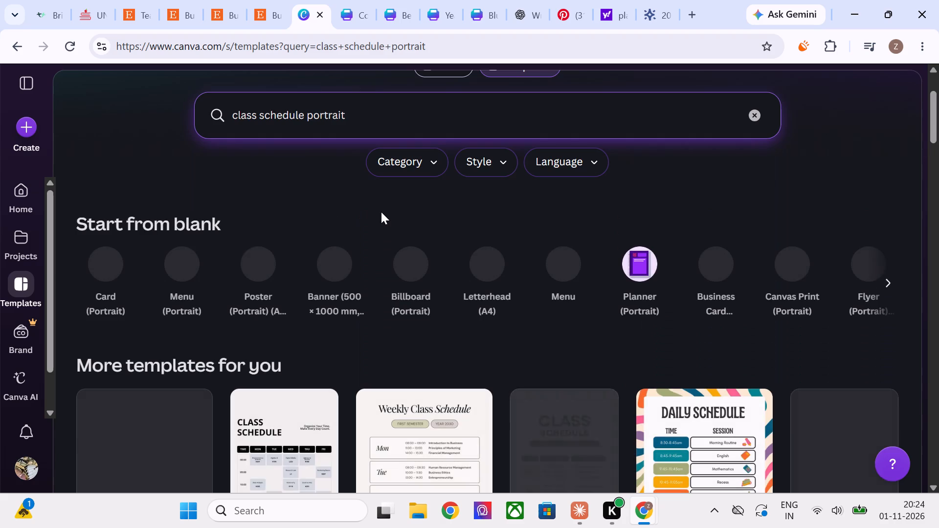
Examine the portrait class schedule templates for a plain weekly grid with days across and times down.
{"action": "scroll", "coordinate": [381, 212], "scroll_direction": "down", "scroll_amount": 1}
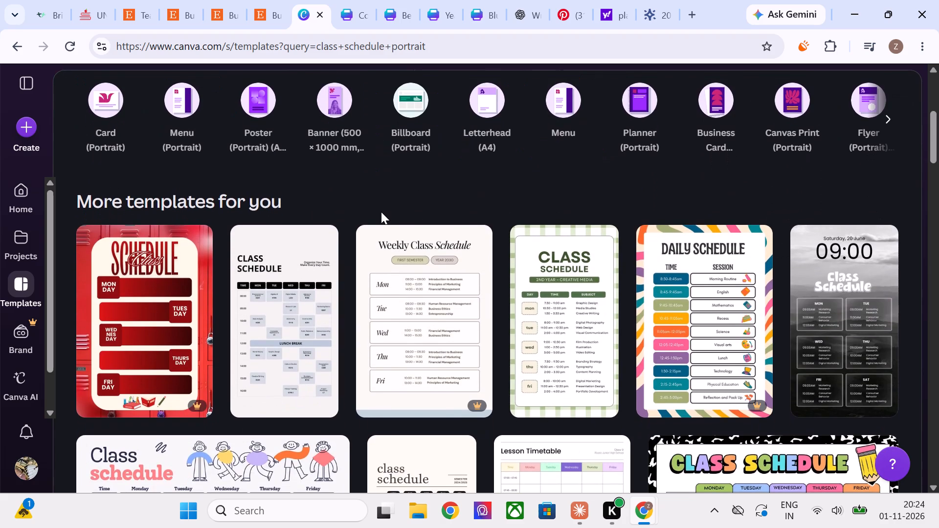
{"action": "scroll", "coordinate": [381, 212], "scroll_direction": "down", "scroll_amount": 4}
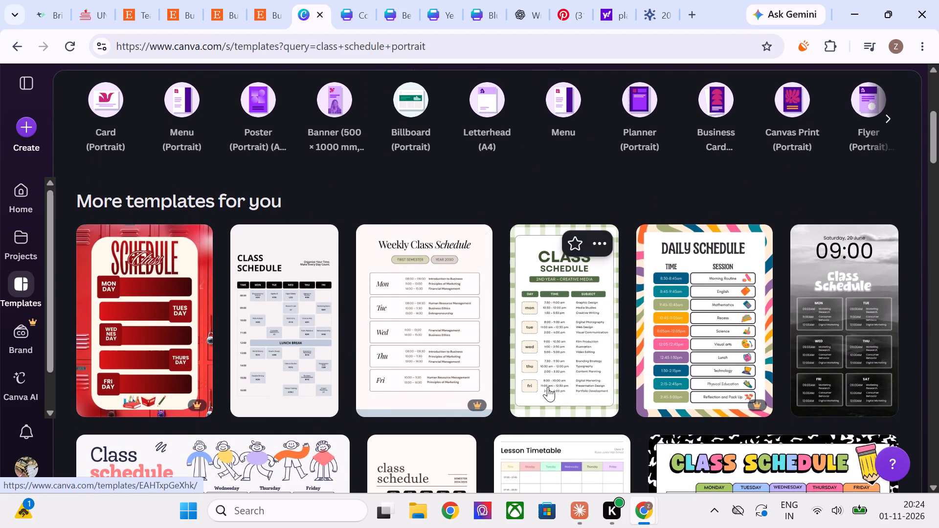
{"action": "scroll", "coordinate": [548, 387], "scroll_direction": "down", "scroll_amount": 1}
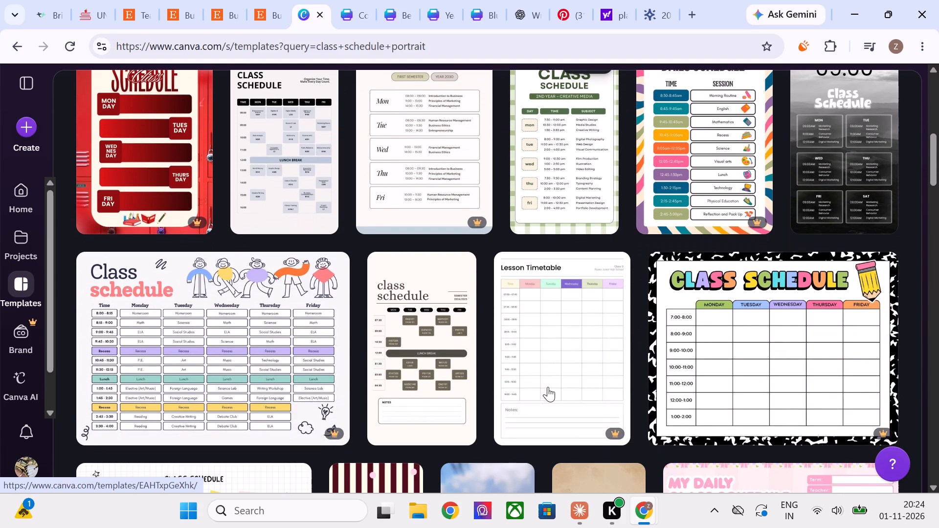
{"action": "scroll", "coordinate": [548, 387], "scroll_direction": "down", "scroll_amount": 3}
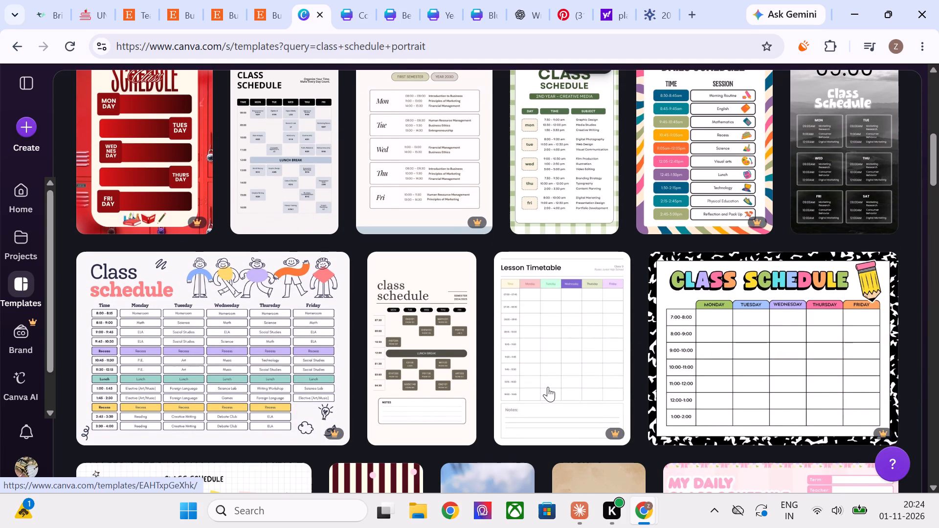
{"action": "scroll", "coordinate": [548, 387], "scroll_direction": "down", "scroll_amount": 2}
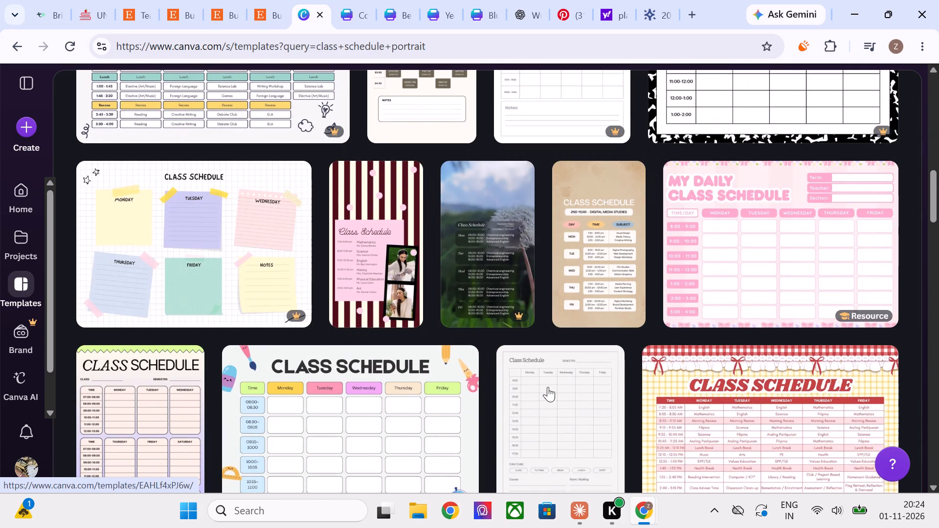
{"action": "scroll", "coordinate": [548, 387], "scroll_direction": "down", "scroll_amount": 4}
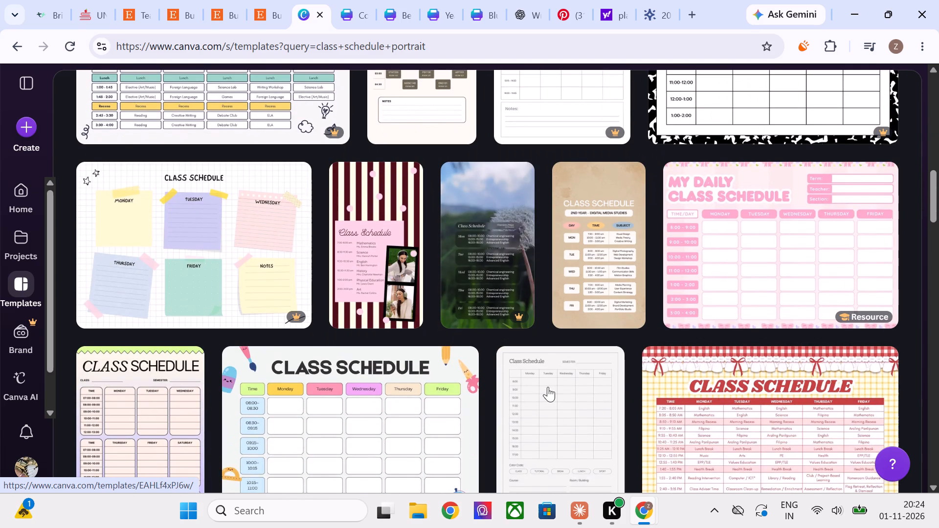
{"action": "scroll", "coordinate": [548, 387], "scroll_direction": "down", "scroll_amount": 9}
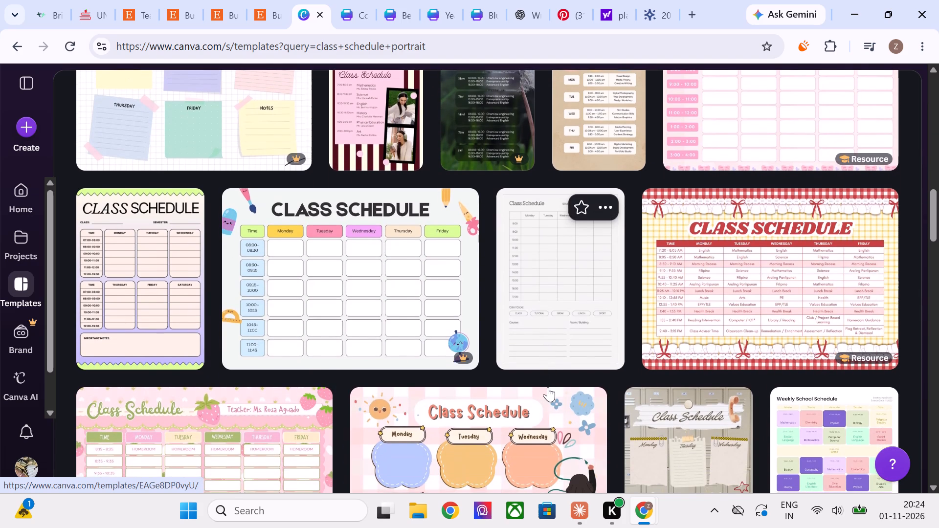
{"action": "scroll", "coordinate": [548, 387], "scroll_direction": "down", "scroll_amount": 1}
{"action": "left_click", "coordinate": [552, 278]}
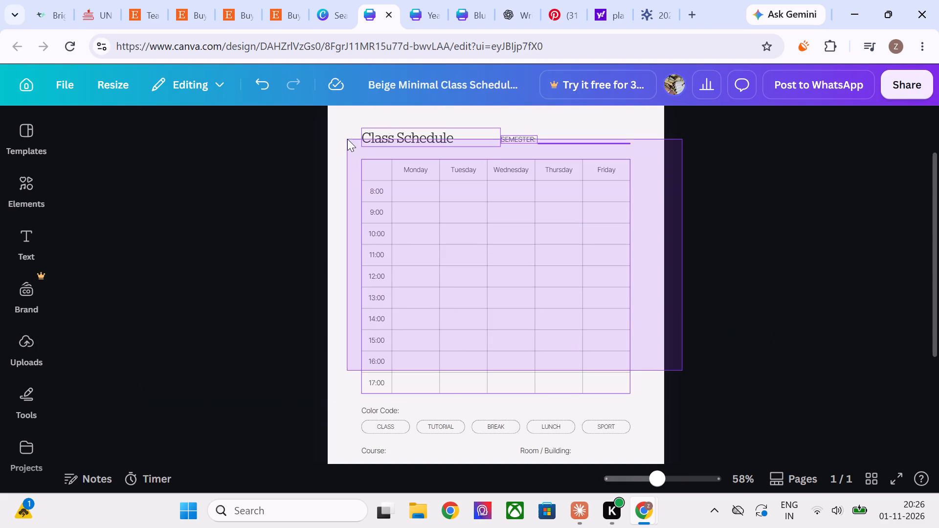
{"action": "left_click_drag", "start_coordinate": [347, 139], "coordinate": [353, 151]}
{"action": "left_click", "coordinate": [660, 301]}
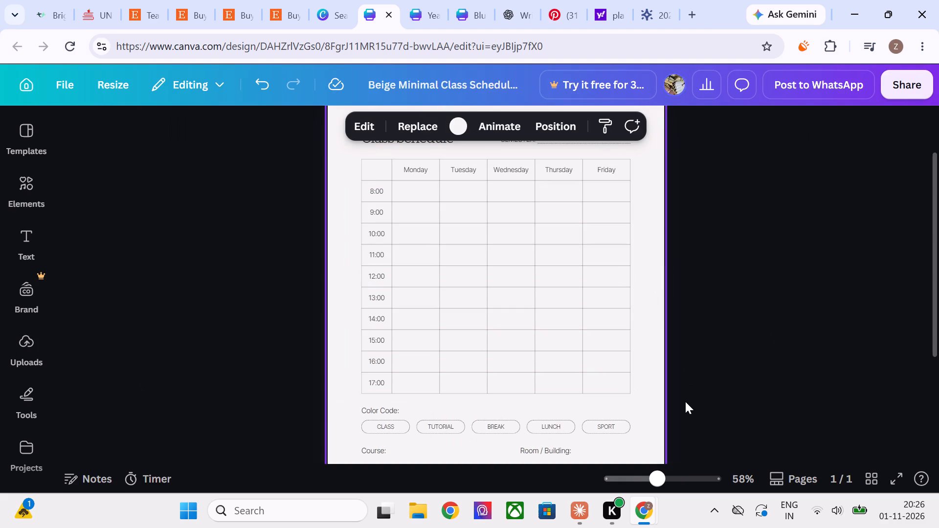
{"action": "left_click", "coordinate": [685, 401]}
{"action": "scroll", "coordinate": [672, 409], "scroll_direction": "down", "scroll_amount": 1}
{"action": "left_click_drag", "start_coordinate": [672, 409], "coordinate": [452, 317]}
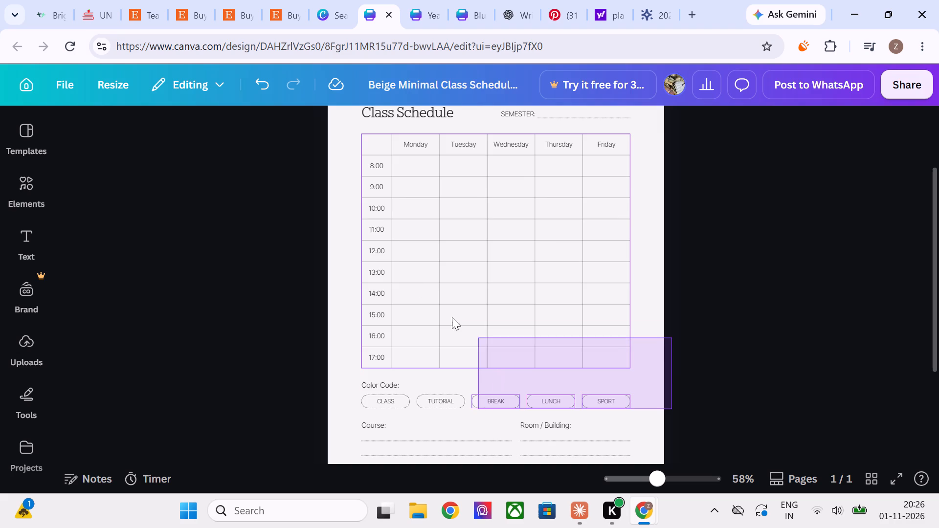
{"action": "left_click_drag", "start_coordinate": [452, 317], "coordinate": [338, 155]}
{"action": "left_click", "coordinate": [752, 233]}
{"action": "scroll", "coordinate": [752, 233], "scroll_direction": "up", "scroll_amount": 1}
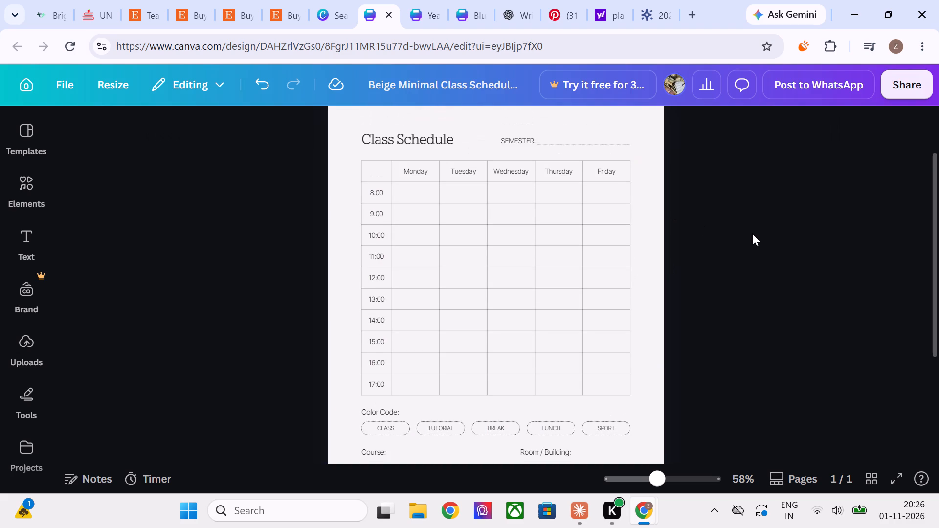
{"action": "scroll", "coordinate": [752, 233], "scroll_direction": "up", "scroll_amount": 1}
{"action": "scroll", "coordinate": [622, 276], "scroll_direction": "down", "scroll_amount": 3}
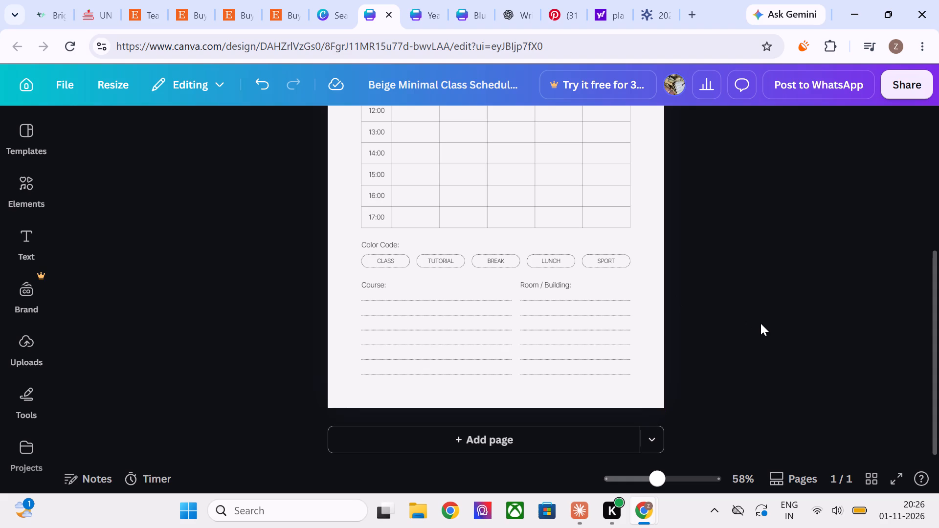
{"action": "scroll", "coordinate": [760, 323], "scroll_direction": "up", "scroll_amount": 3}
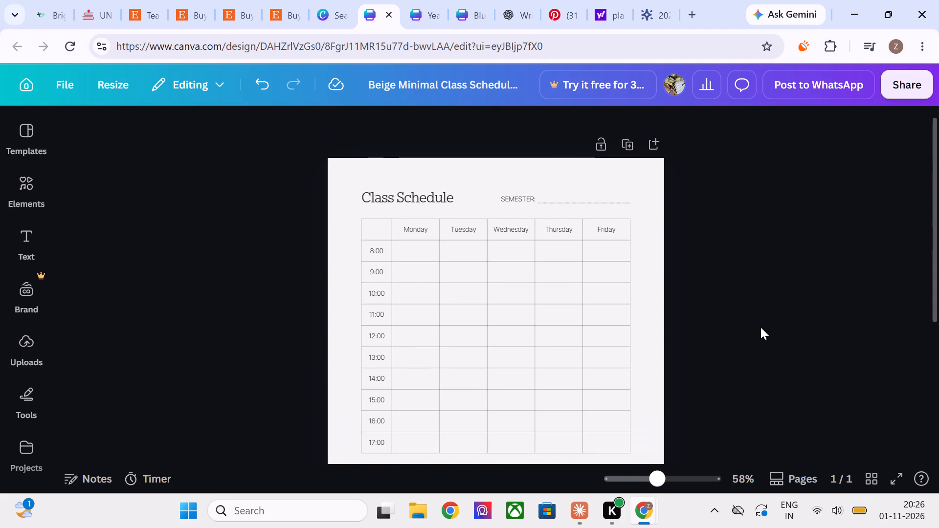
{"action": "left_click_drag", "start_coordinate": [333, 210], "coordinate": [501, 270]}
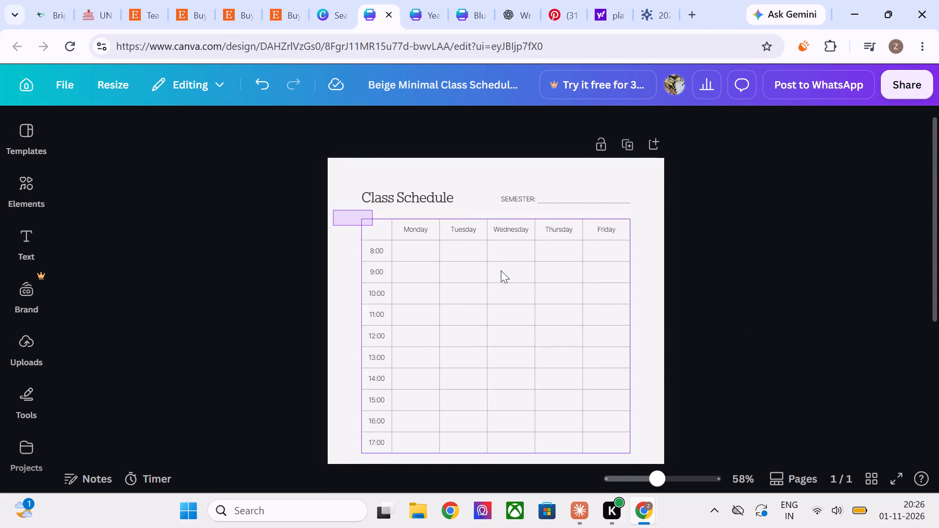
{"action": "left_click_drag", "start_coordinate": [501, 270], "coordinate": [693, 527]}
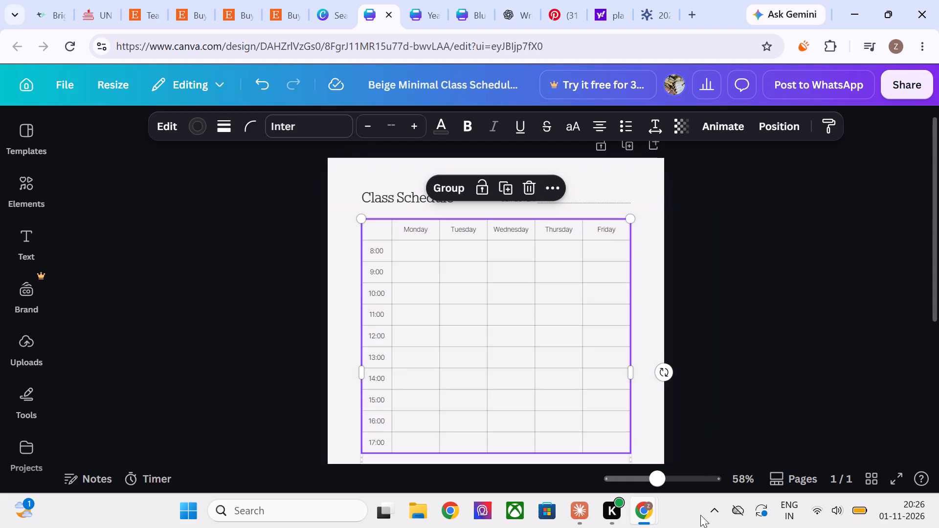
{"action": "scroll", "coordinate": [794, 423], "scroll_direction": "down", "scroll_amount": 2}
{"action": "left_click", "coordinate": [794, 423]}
Copy the template's weekly grid, Color Code row and Course and Room / Building lines onto blank page 17 of the planner design.
{"action": "left_click_drag", "start_coordinate": [712, 439], "coordinate": [336, 83]}
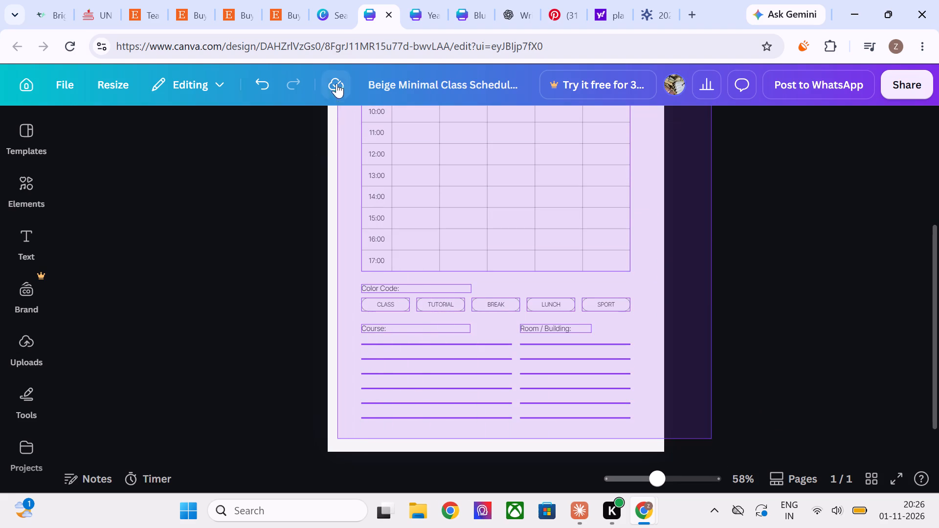
{"action": "left_click_drag", "start_coordinate": [336, 83], "coordinate": [324, 63]}
{"action": "scroll", "coordinate": [478, 225], "scroll_direction": "up", "scroll_amount": 2}
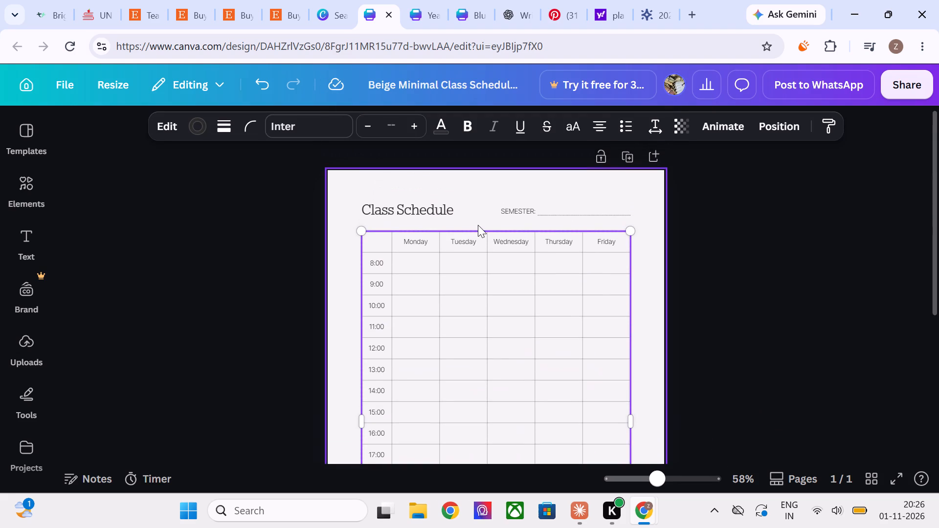
{"action": "key", "text": "ctrl+c"}
{"action": "left_click", "coordinate": [421, 1]}
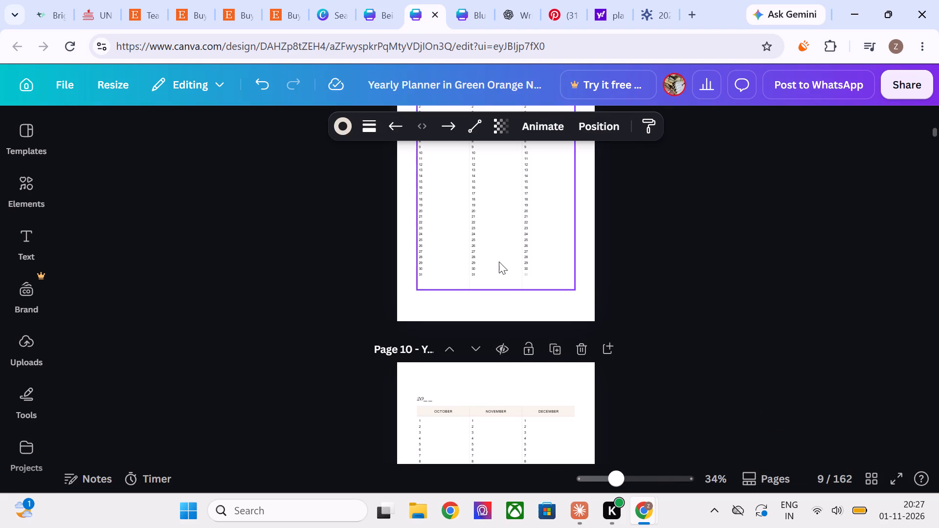
{"action": "scroll", "coordinate": [499, 262], "scroll_direction": "down", "scroll_amount": 2}
{"action": "left_click", "coordinate": [460, 9]}
{"action": "scroll", "coordinate": [673, 283], "scroll_direction": "up", "scroll_amount": 2}
{"action": "key", "text": "ctrl+v"}
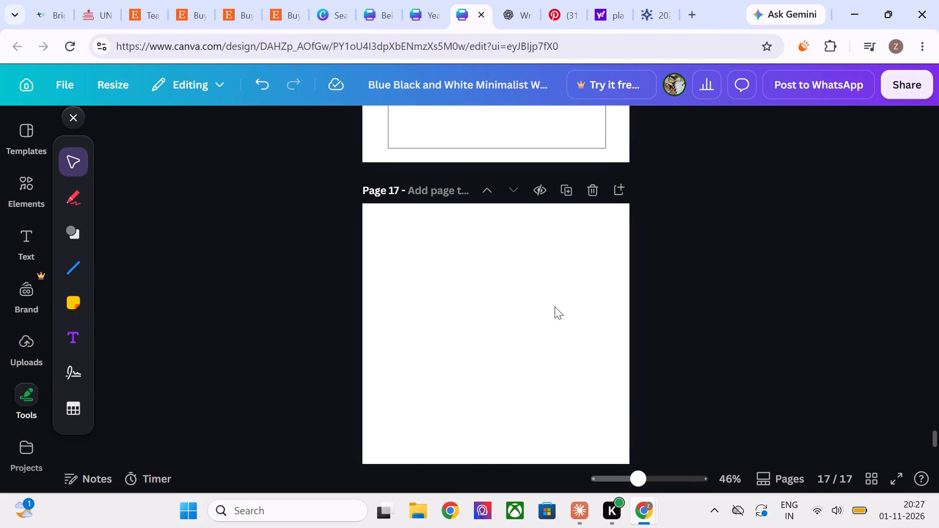
{"action": "left_click", "coordinate": [555, 307]}
{"action": "left_click", "coordinate": [771, 314]}
{"action": "scroll", "coordinate": [771, 314], "scroll_direction": "down", "scroll_amount": 1}
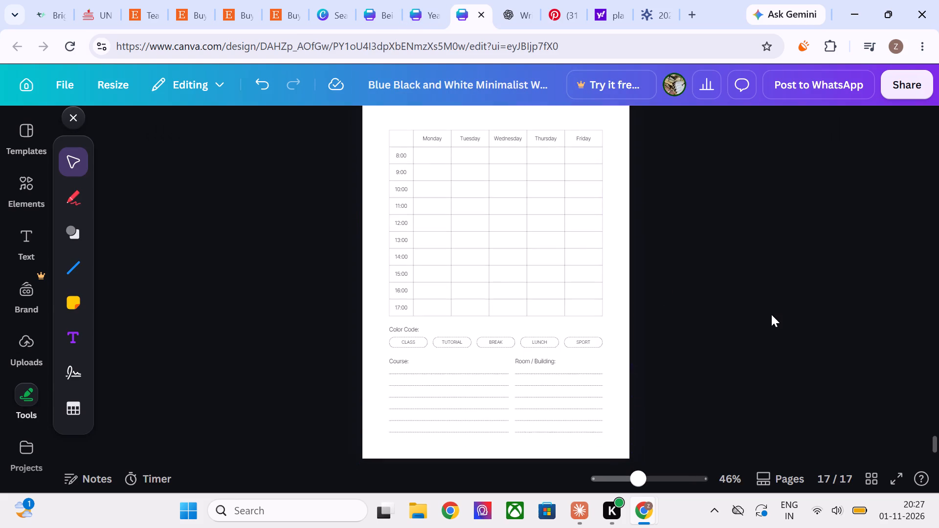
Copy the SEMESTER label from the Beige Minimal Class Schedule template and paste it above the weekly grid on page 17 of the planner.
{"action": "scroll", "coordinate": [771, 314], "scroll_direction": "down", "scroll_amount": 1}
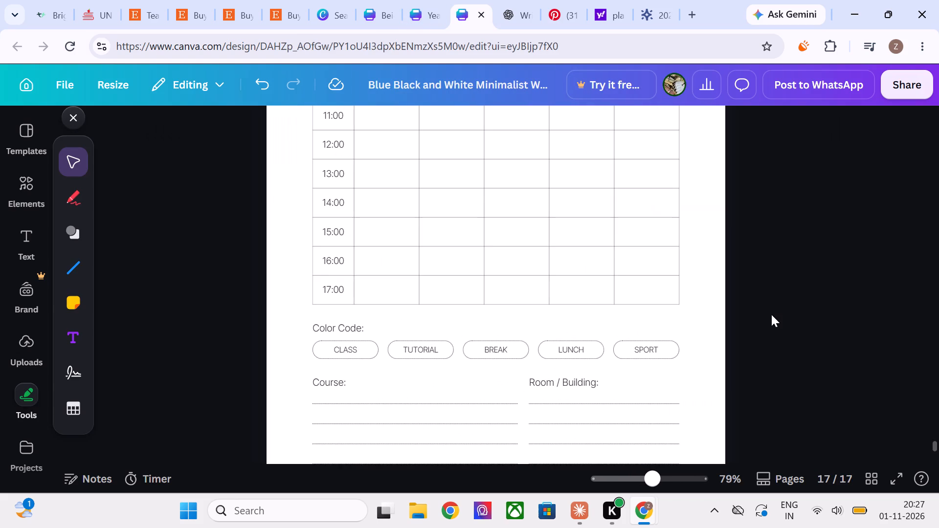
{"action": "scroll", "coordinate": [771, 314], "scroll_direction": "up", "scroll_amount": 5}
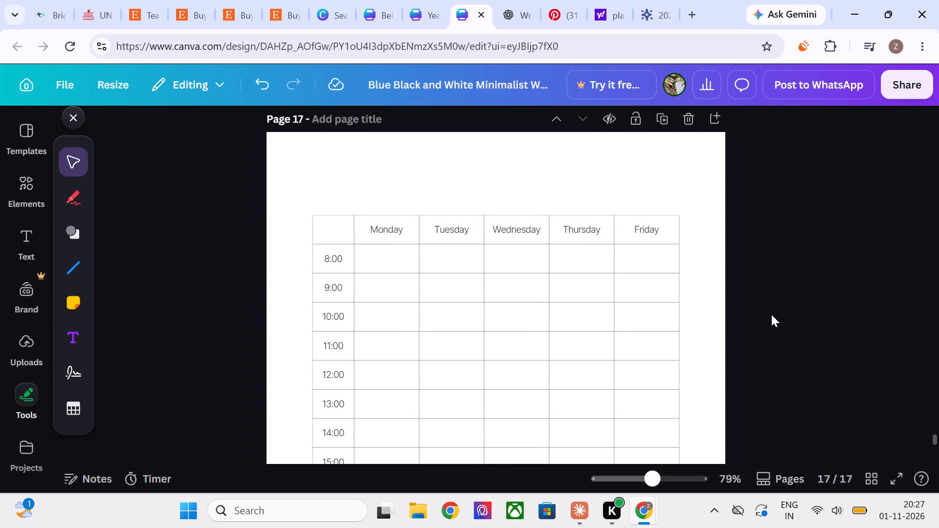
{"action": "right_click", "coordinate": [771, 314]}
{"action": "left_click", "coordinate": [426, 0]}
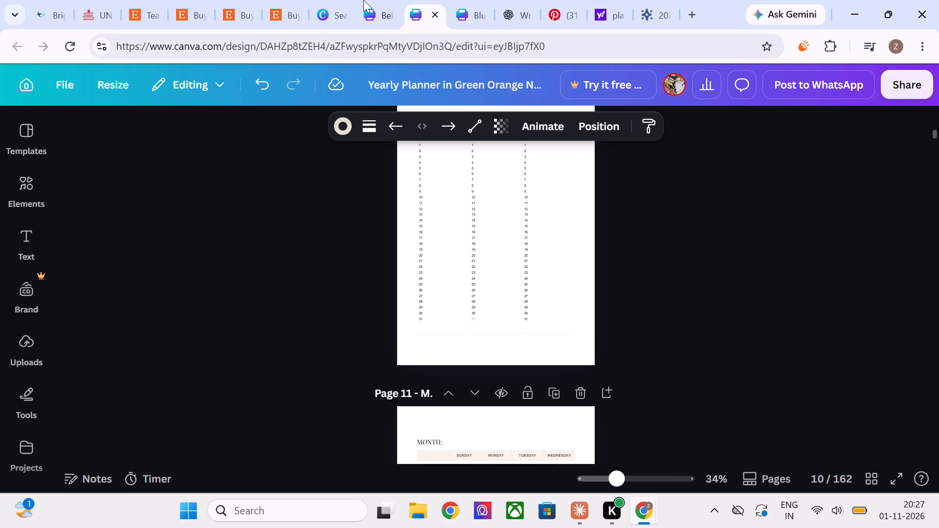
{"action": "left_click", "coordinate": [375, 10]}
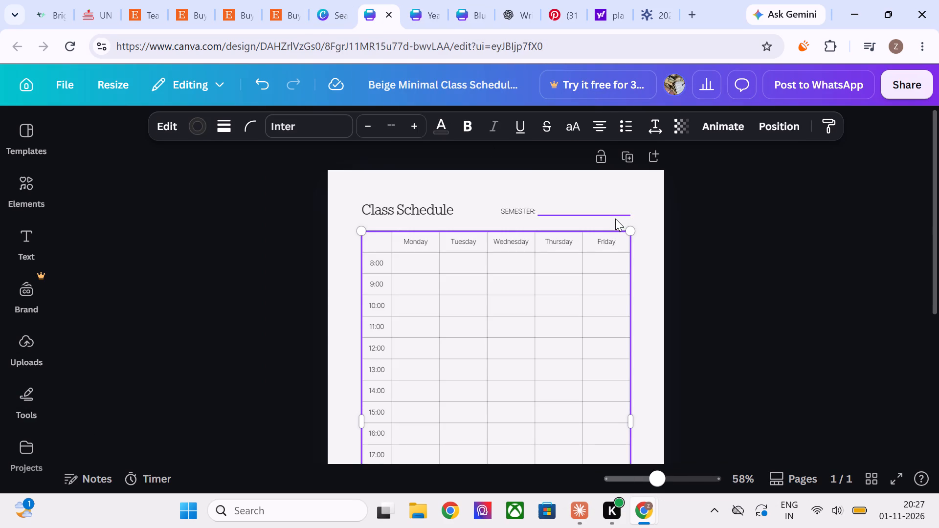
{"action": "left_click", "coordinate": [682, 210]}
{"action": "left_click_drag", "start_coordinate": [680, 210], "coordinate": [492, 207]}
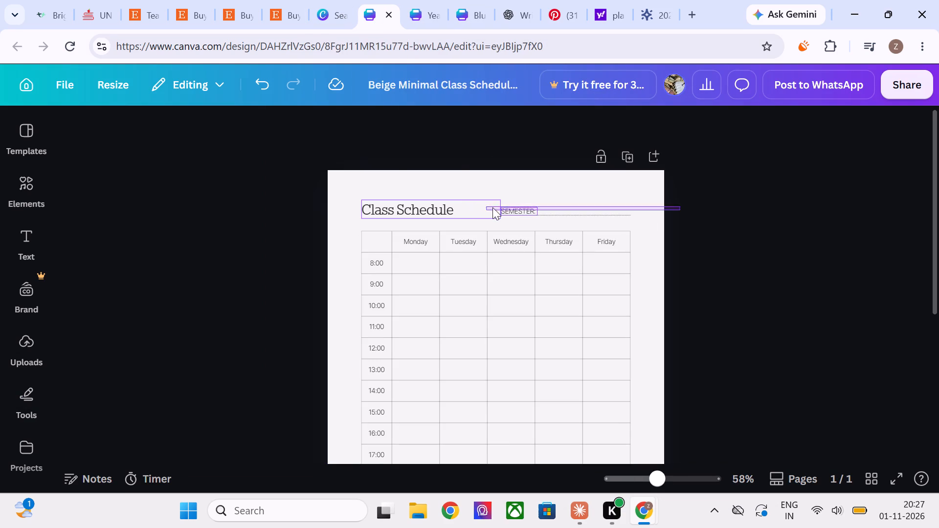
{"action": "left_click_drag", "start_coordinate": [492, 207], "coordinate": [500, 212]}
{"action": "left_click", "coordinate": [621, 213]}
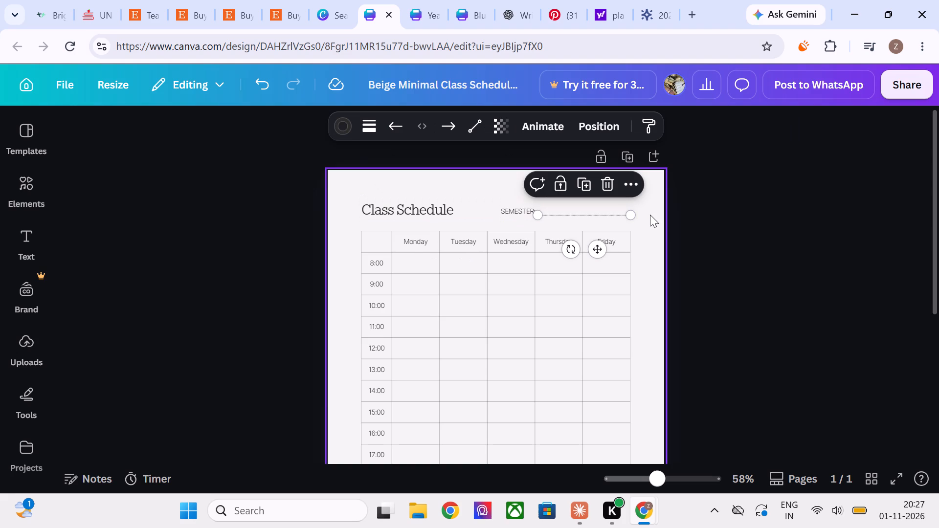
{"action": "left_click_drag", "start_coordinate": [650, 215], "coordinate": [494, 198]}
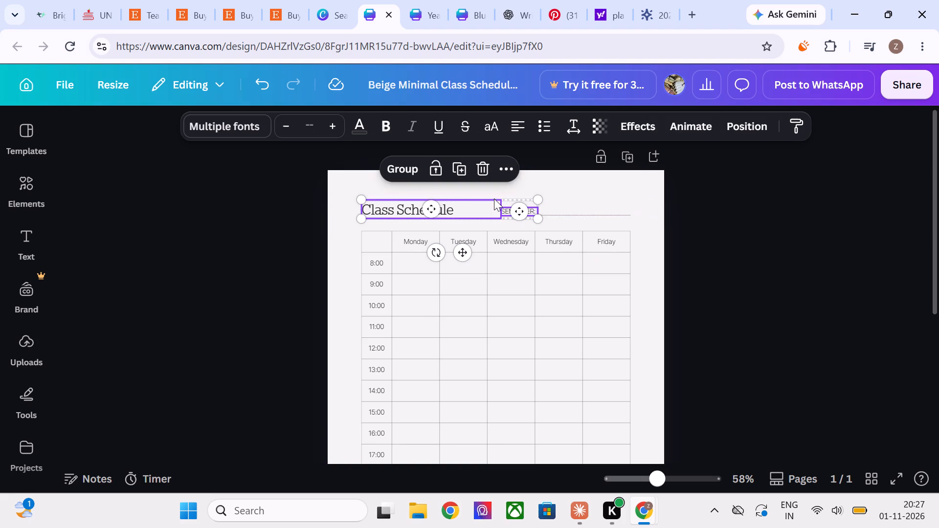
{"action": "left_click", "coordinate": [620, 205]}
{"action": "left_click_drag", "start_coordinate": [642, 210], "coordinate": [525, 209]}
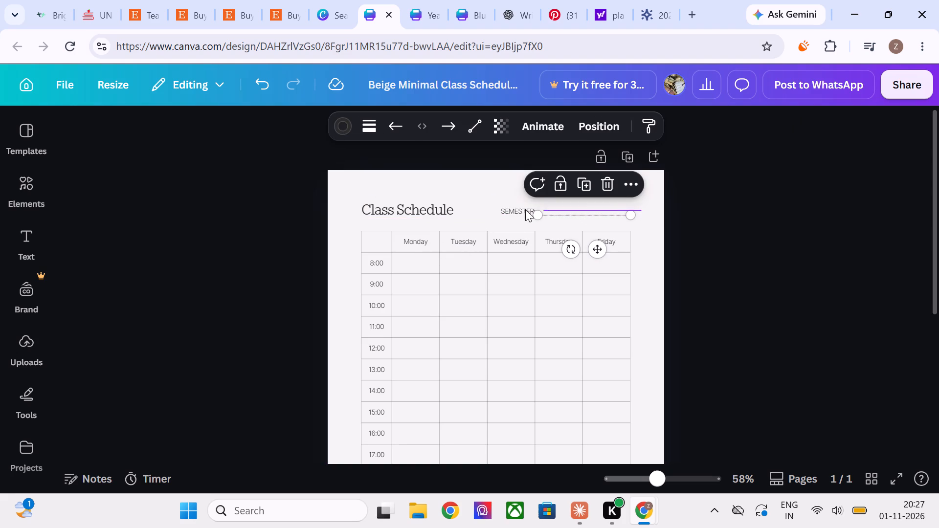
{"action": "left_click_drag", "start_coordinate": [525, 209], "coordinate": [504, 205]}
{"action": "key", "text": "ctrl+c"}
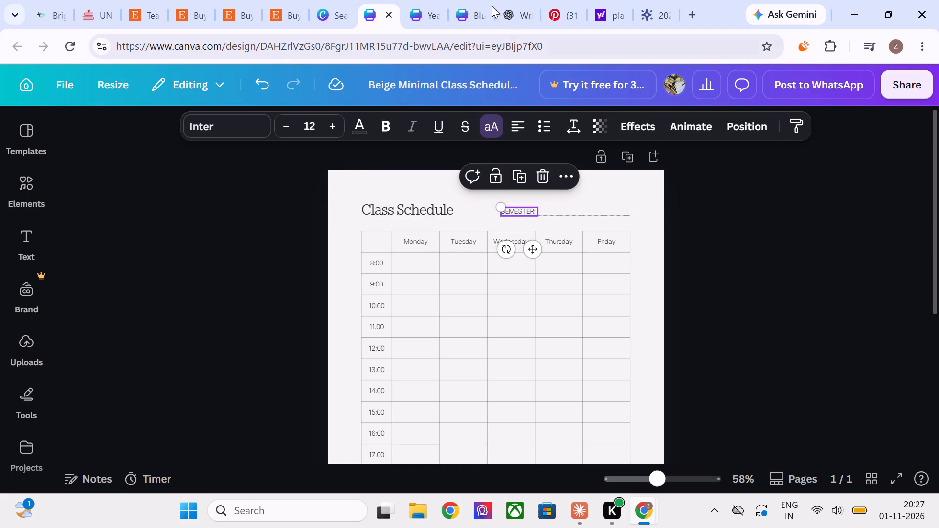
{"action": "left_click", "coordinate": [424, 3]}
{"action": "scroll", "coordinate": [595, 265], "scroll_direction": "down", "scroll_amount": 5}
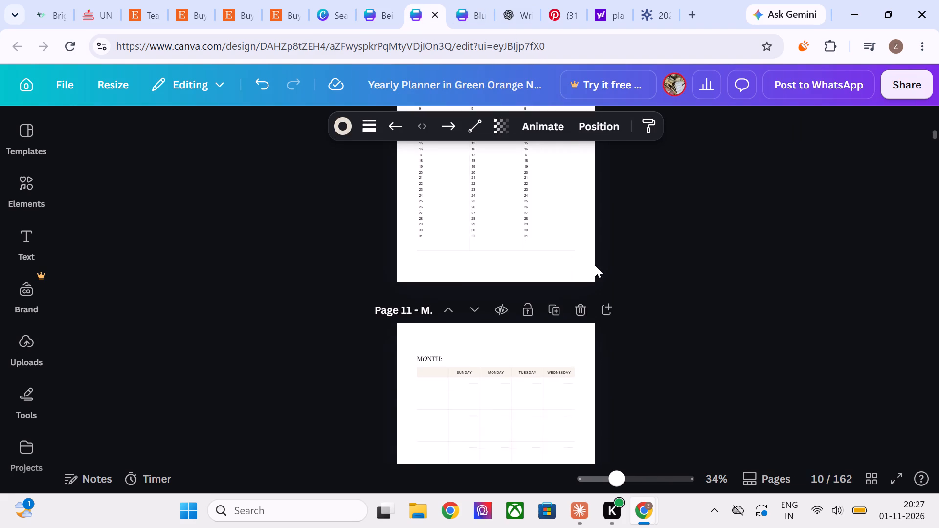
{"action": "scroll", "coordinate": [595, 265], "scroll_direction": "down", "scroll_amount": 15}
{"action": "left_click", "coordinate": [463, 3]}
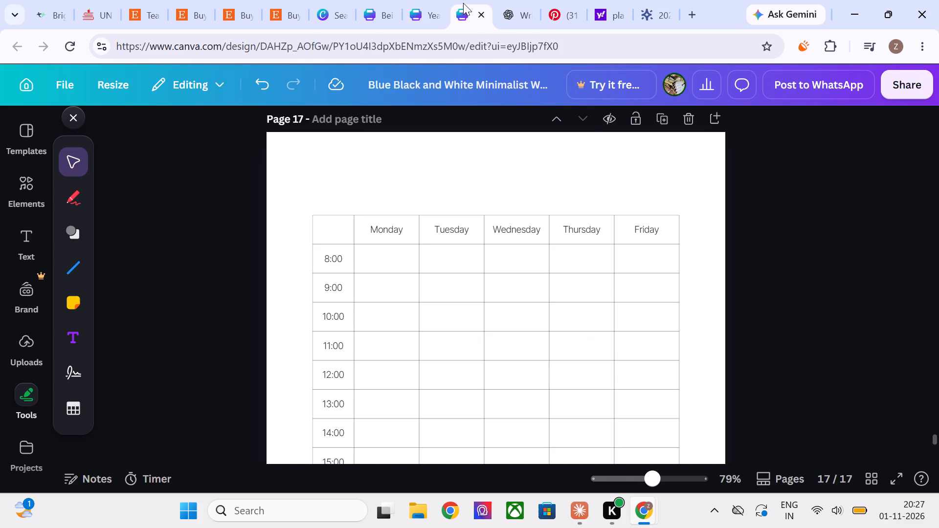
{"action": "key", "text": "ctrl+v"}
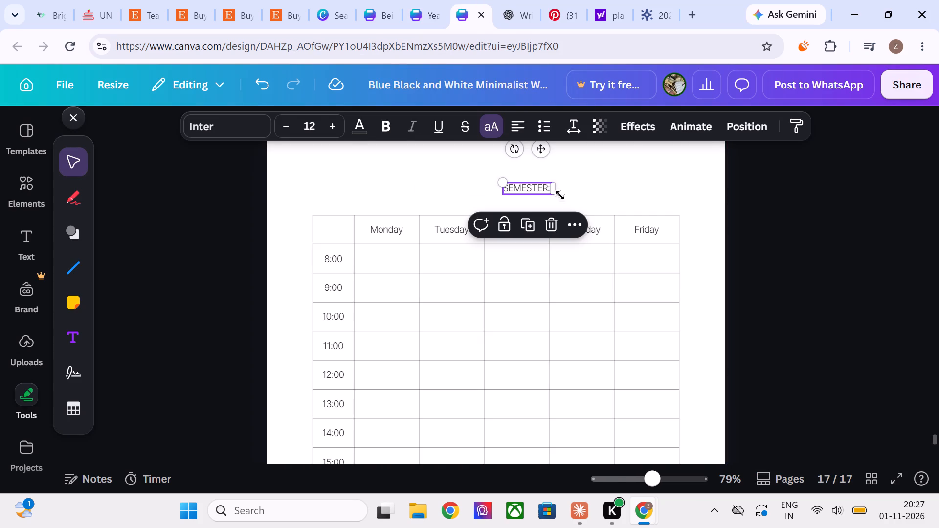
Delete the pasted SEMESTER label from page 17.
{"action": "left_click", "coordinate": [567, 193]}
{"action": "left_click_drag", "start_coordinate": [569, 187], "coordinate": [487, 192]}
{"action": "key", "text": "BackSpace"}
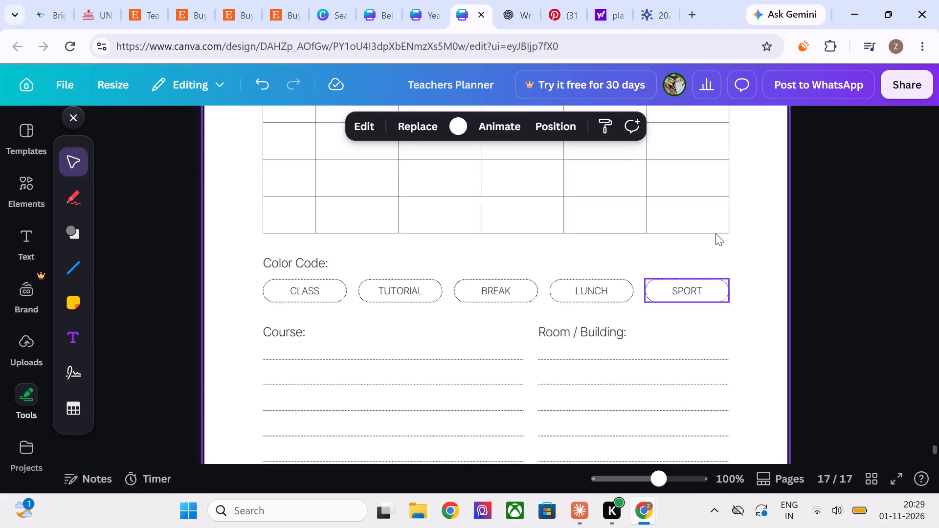
{"action": "scroll", "coordinate": [715, 233], "scroll_direction": "down", "scroll_amount": 1}
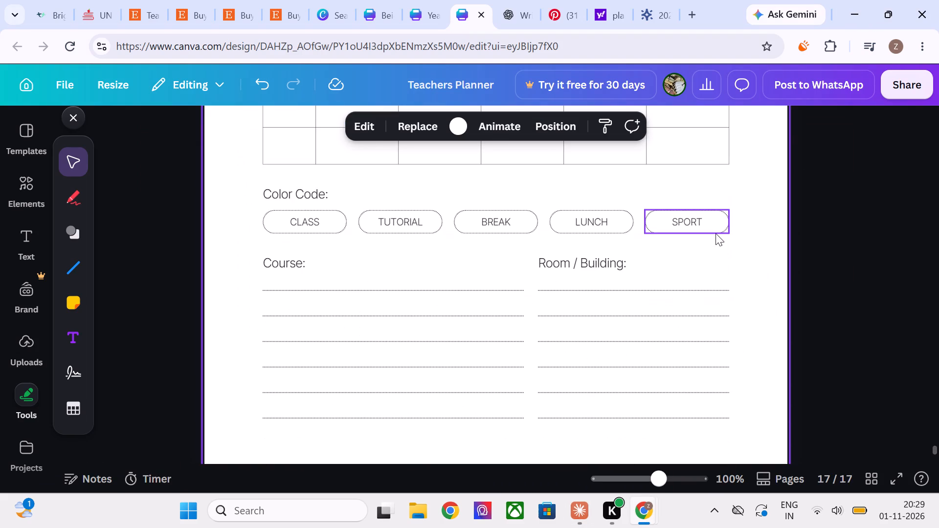
{"action": "scroll", "coordinate": [715, 233], "scroll_direction": "up", "scroll_amount": 2}
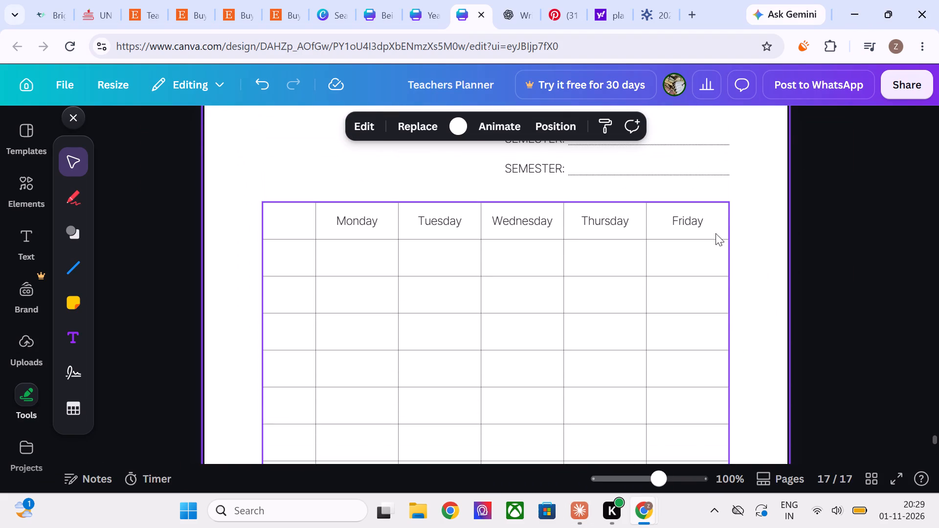
{"action": "left_click", "coordinate": [835, 263]}
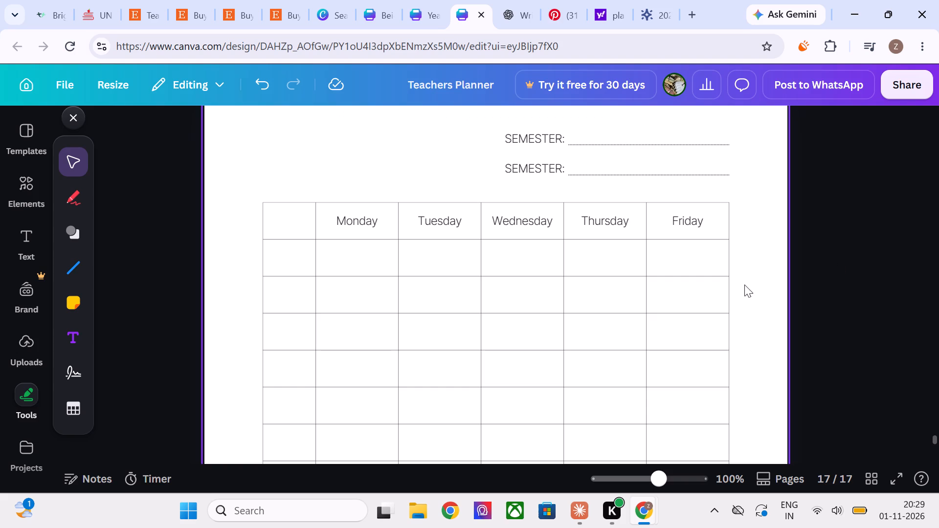
Add a column after Friday in the page 17 schedule grid.
{"action": "left_click", "coordinate": [727, 293]}
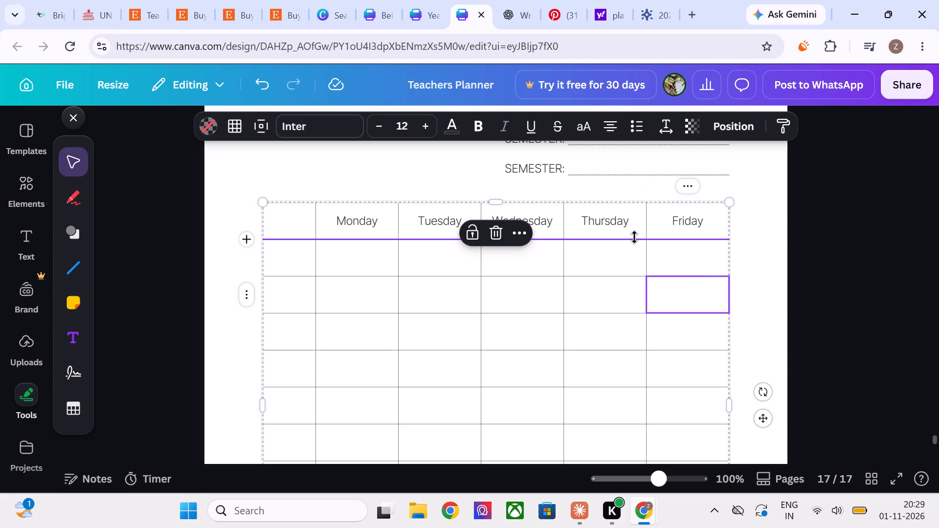
{"action": "left_click", "coordinate": [634, 234]}
{"action": "left_click", "coordinate": [693, 186]}
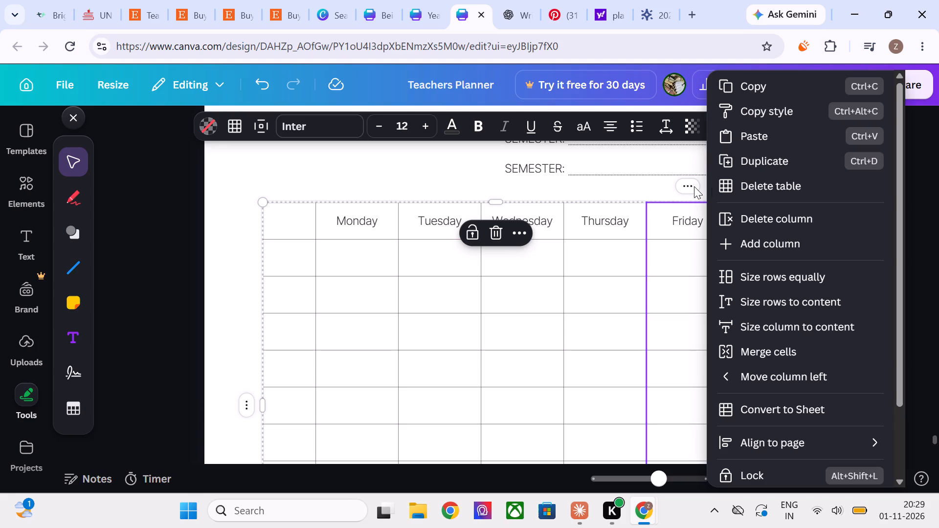
{"action": "left_click", "coordinate": [776, 238]}
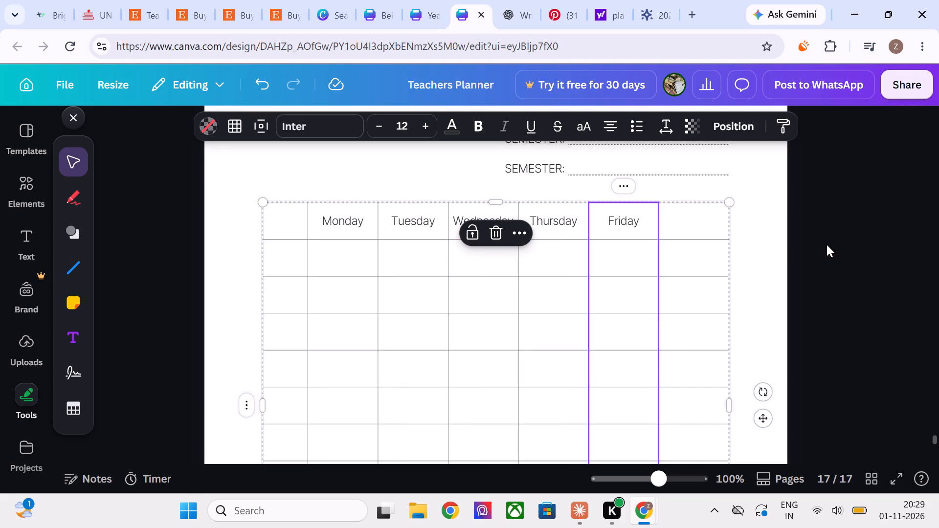
{"action": "left_click", "coordinate": [828, 245]}
Enter Saturday as the header of the new last column and centre it in its cell.
{"action": "left_click", "coordinate": [675, 224]}
{"action": "double_click", "coordinate": [617, 227]}
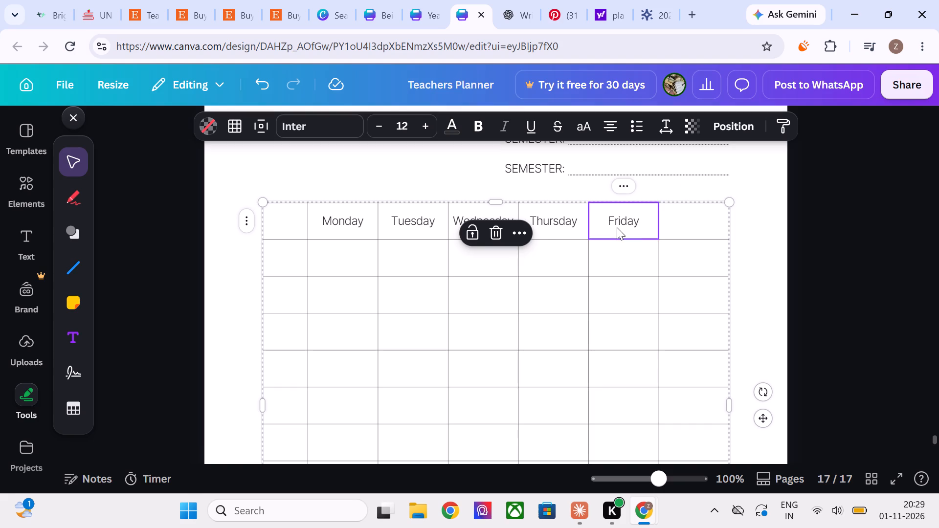
{"action": "key", "text": "ctrl+c"}
{"action": "left_click", "coordinate": [684, 230]}
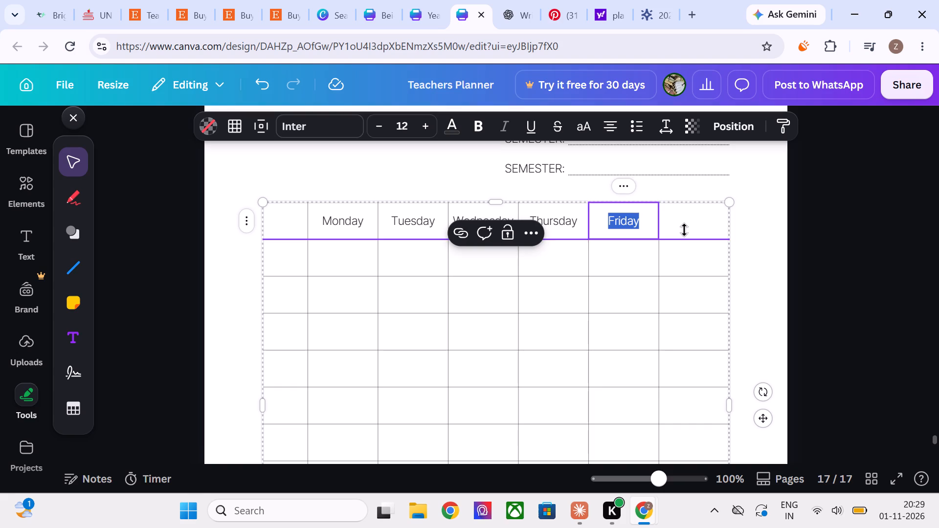
{"action": "left_click", "coordinate": [685, 227]}
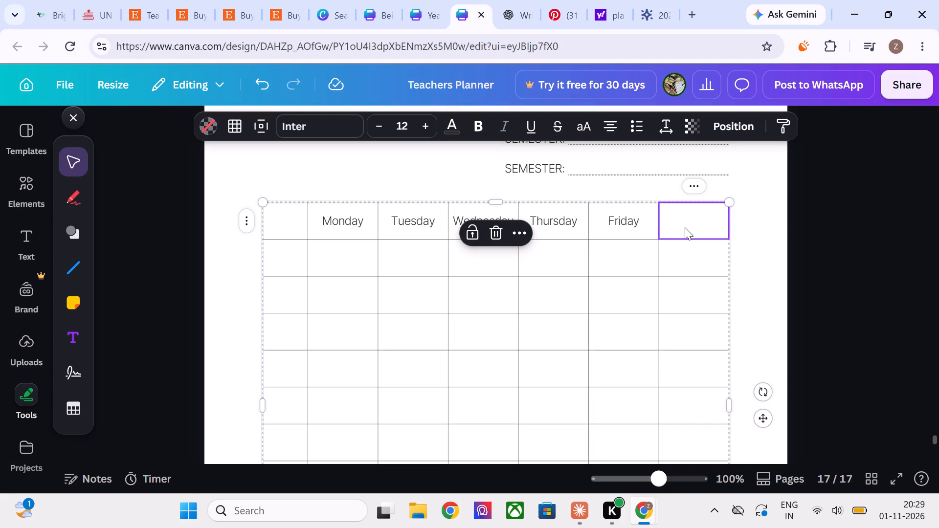
{"action": "key", "text": "ctrl+v"}
{"action": "triple_click", "coordinate": [684, 220]}
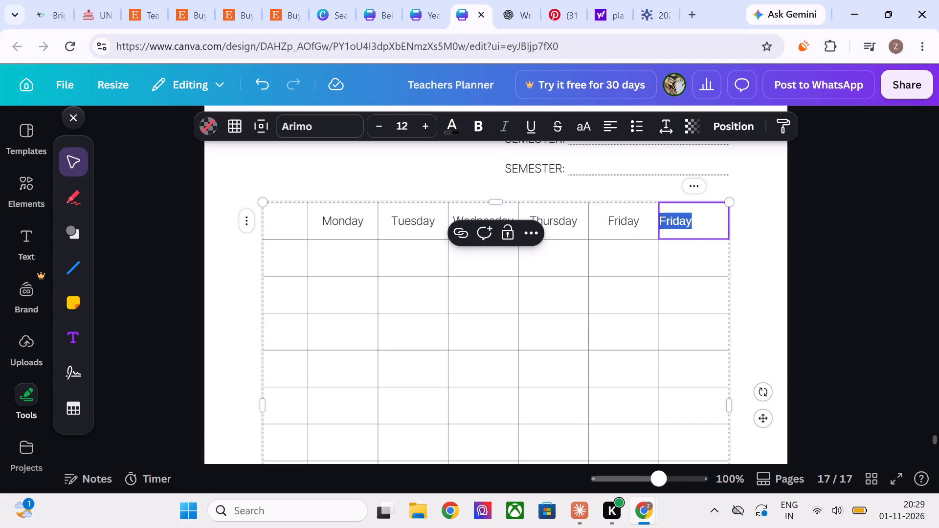
{"action": "type", "text": "aturday"}
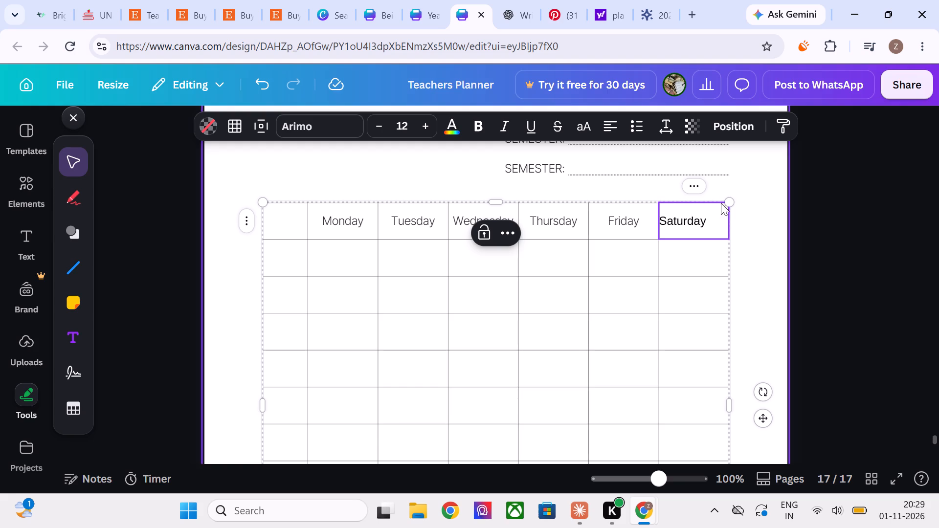
{"action": "double_click", "coordinate": [694, 215]}
{"action": "left_click", "coordinate": [617, 131]}
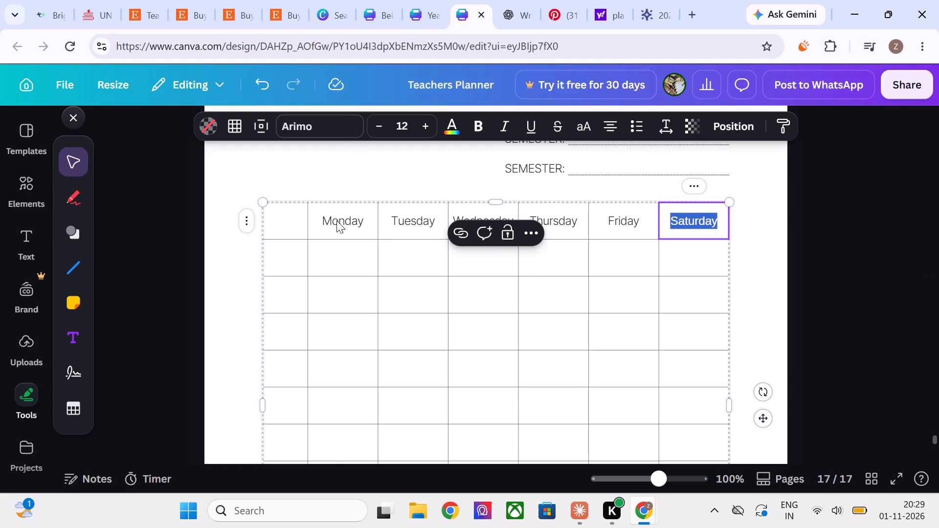
Set the Saturday header's font to Arial Nova and replace Inter with Arial Nova throughout page 17.
{"action": "left_click", "coordinate": [348, 117]}
{"action": "left_click", "coordinate": [207, 270]}
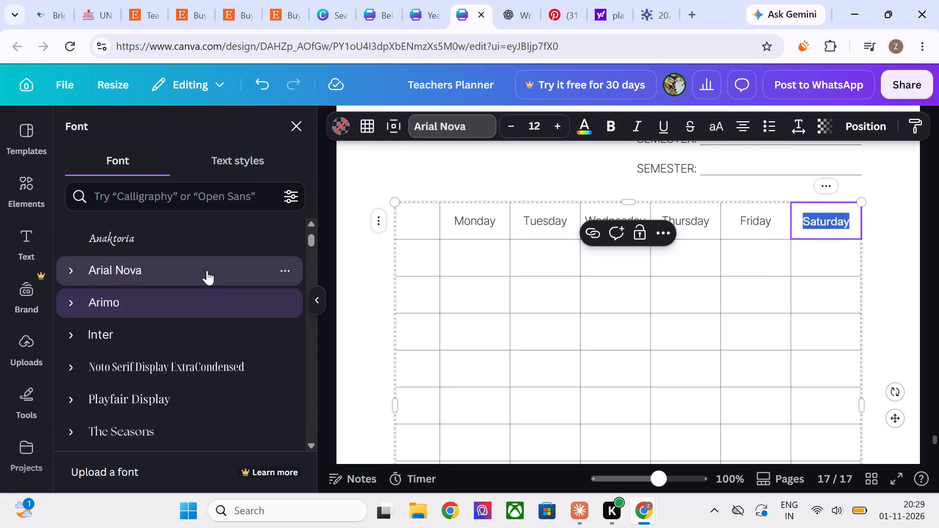
{"action": "double_click", "coordinate": [478, 217]}
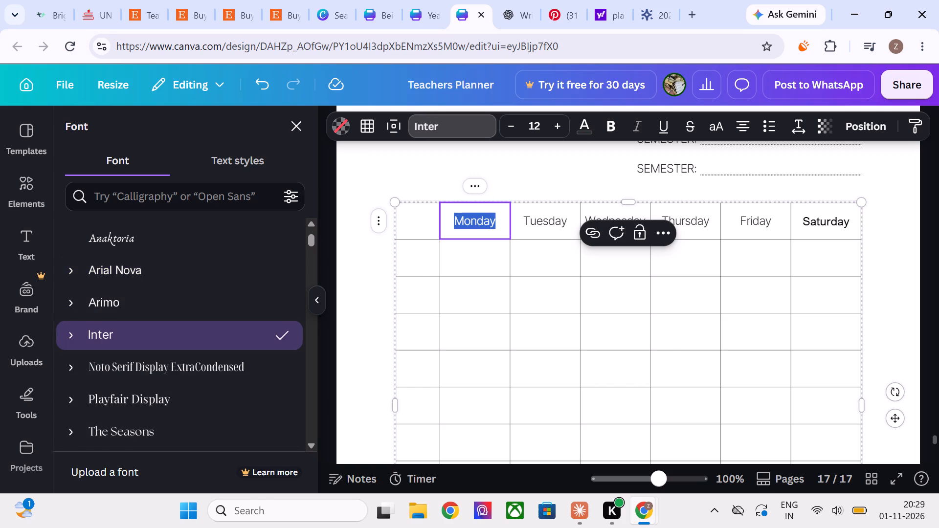
{"action": "left_click", "coordinate": [222, 279]}
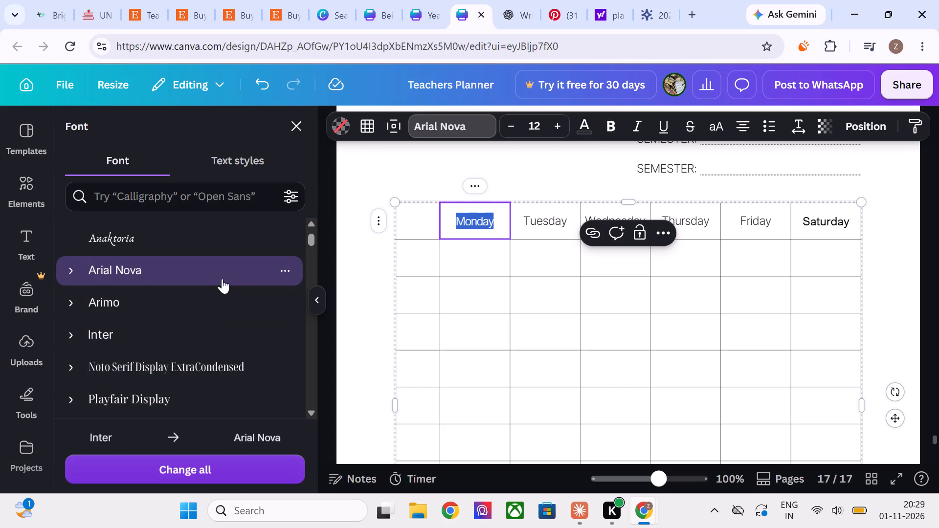
{"action": "left_click", "coordinate": [212, 462]}
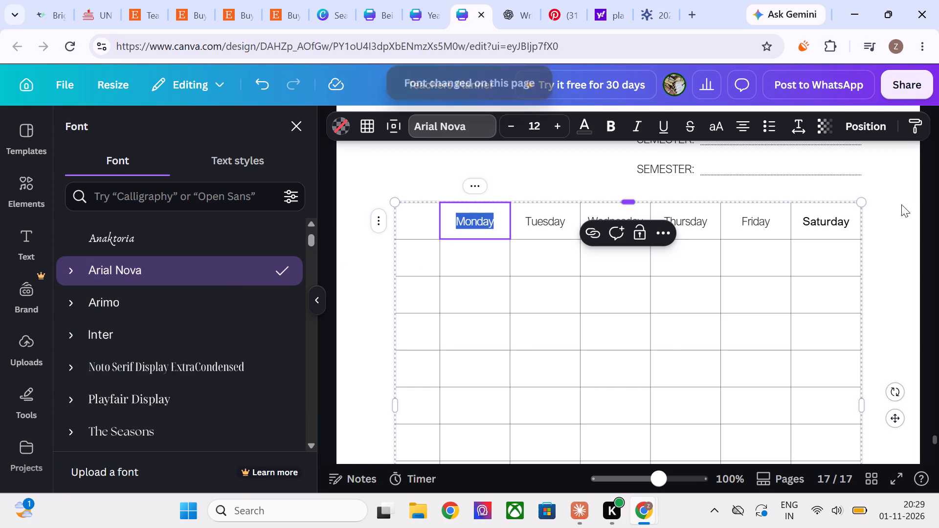
{"action": "left_click", "coordinate": [890, 223]}
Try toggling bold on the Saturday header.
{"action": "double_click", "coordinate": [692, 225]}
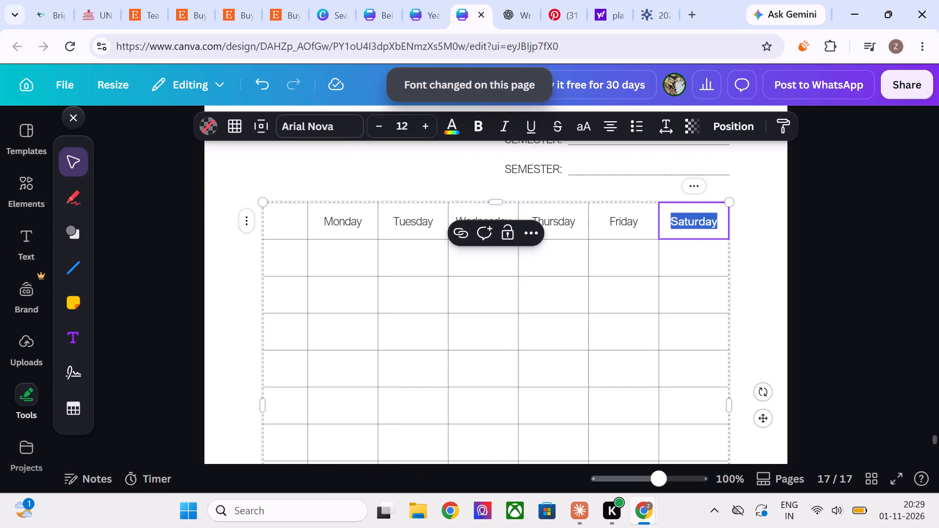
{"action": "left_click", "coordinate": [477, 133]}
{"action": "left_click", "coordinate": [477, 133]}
Compare the text formatting of the Saturday and Friday headers and review the whole layout of page 17.
{"action": "left_click", "coordinate": [938, 239]}
{"action": "left_click", "coordinate": [868, 291]}
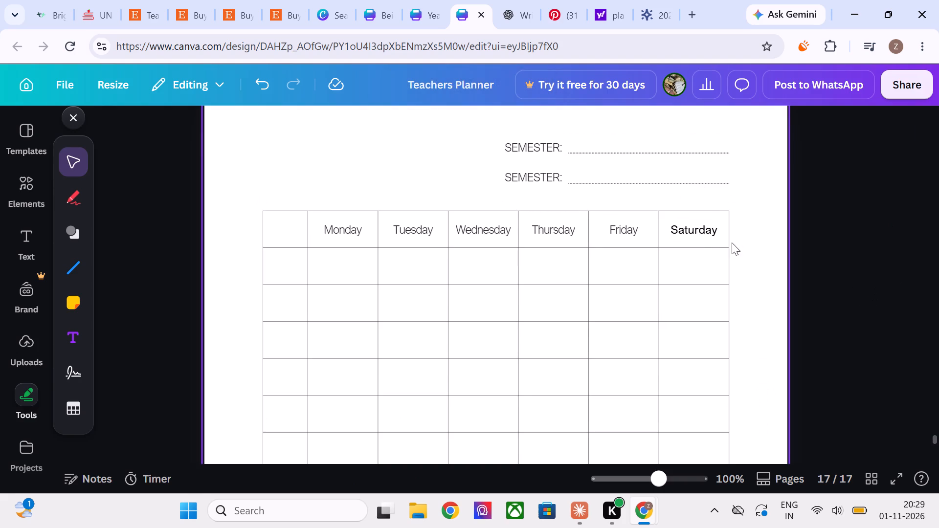
{"action": "double_click", "coordinate": [697, 228]}
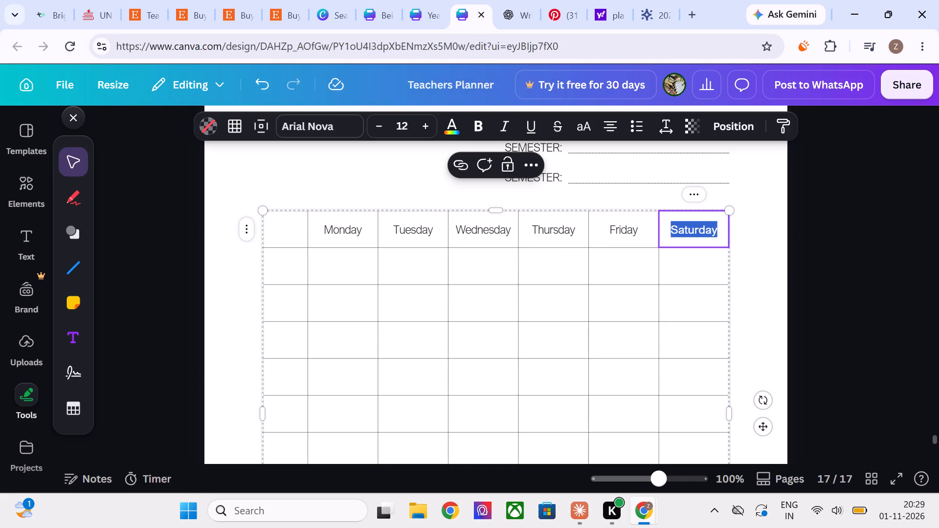
{"action": "left_click", "coordinate": [624, 238]}
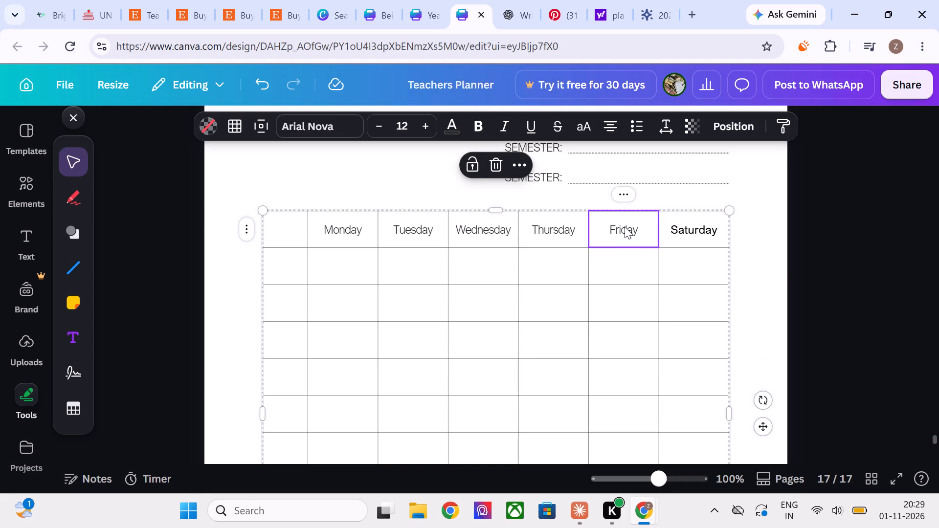
{"action": "double_click", "coordinate": [625, 226]}
{"action": "left_click", "coordinate": [807, 245]}
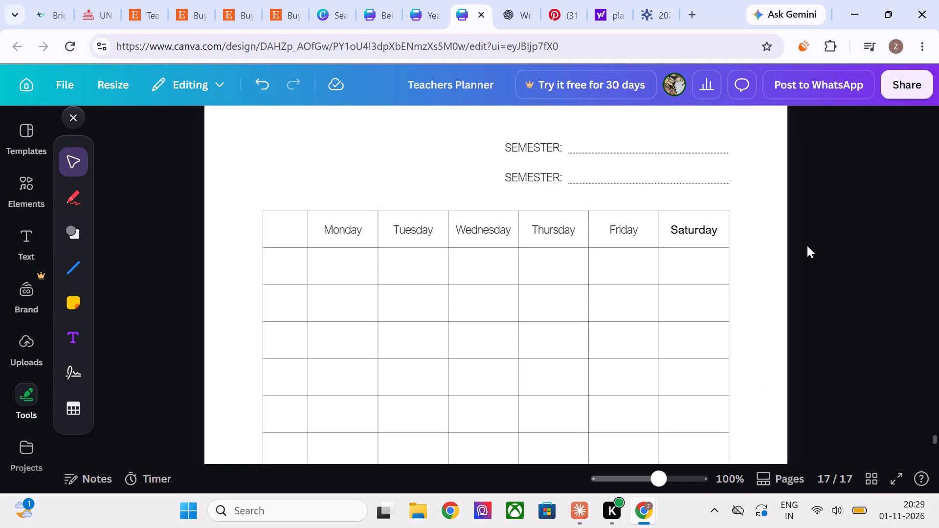
{"action": "scroll", "coordinate": [807, 245], "scroll_direction": "down", "scroll_amount": 2}
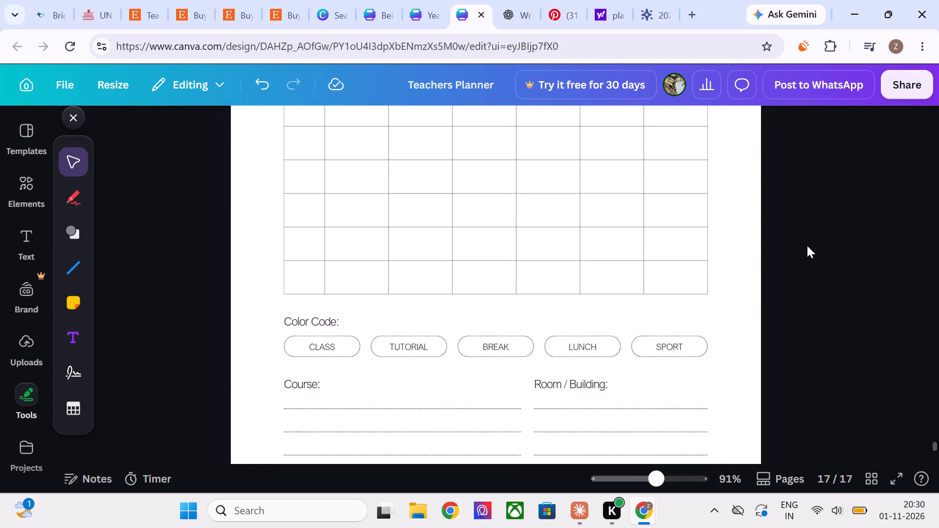
{"action": "scroll", "coordinate": [807, 245], "scroll_direction": "down", "scroll_amount": 4}
{"action": "scroll", "coordinate": [807, 245], "scroll_direction": "up", "scroll_amount": 3}
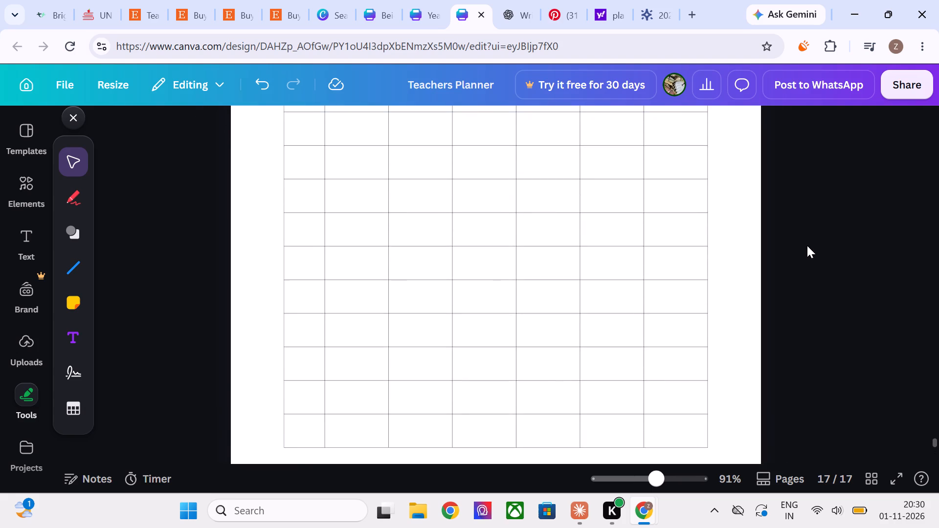
{"action": "scroll", "coordinate": [807, 245], "scroll_direction": "up", "scroll_amount": 2}
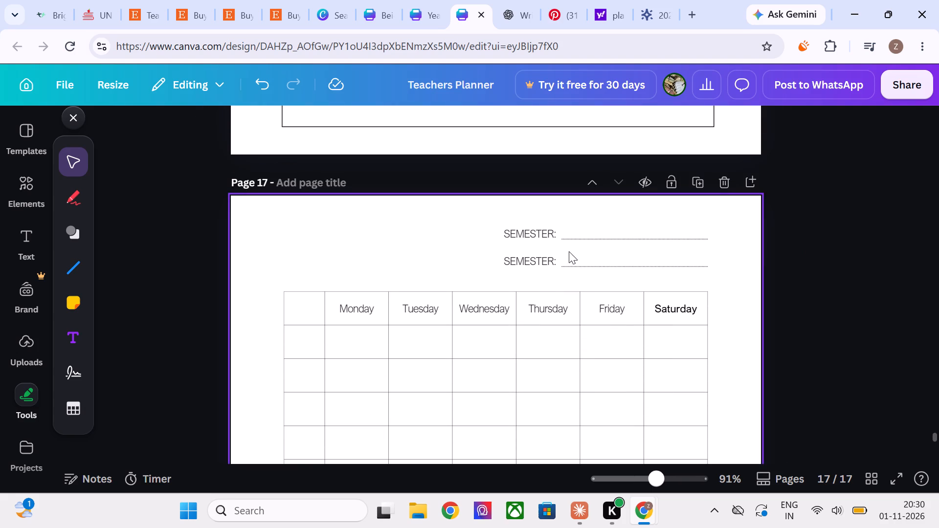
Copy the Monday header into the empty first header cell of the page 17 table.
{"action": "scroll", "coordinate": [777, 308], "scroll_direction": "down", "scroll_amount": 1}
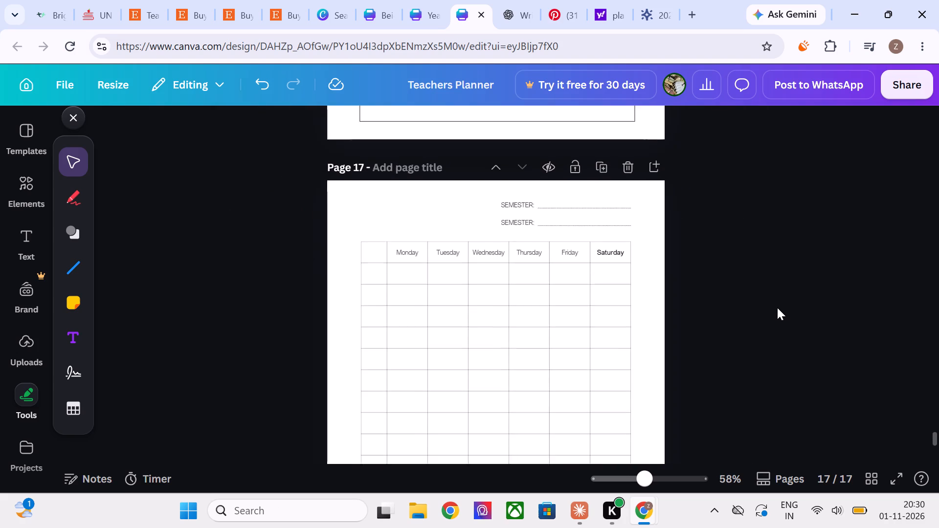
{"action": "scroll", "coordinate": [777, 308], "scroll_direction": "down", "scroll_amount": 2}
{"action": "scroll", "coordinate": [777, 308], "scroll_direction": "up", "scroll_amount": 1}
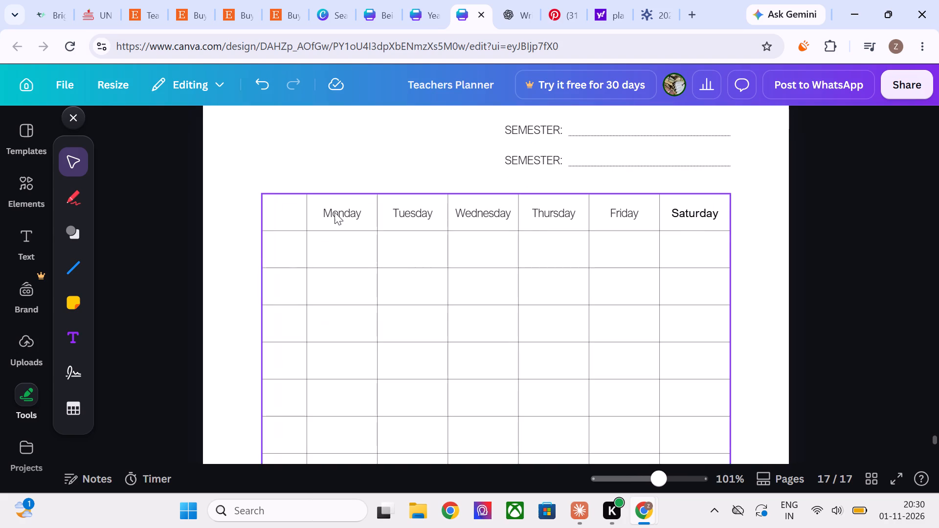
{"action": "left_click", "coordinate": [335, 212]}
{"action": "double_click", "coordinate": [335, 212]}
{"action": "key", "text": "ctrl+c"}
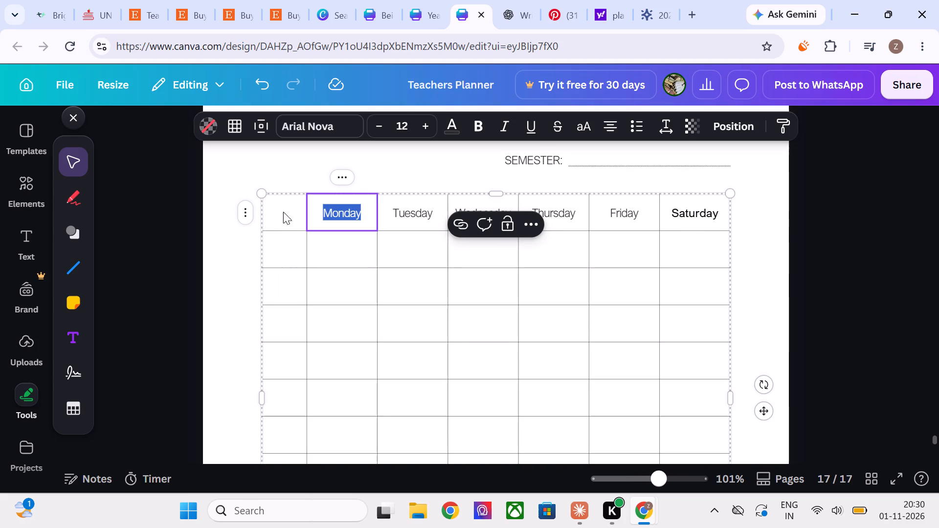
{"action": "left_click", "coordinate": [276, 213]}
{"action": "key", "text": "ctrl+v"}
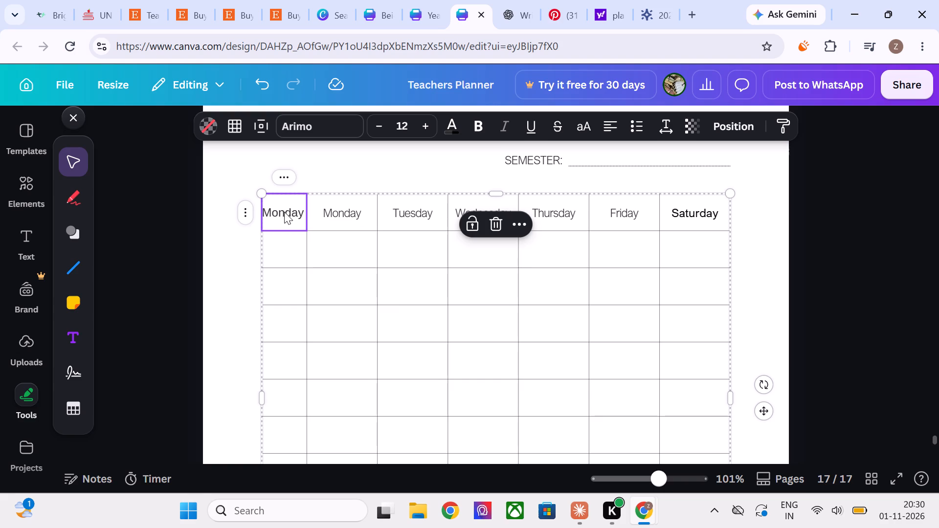
Replace the text in the first header cell of the page 17 table with "Period / Time".
{"action": "double_click", "coordinate": [284, 212]}
{"action": "key", "text": "BackSpace"}
{"action": "key", "text": "p"}
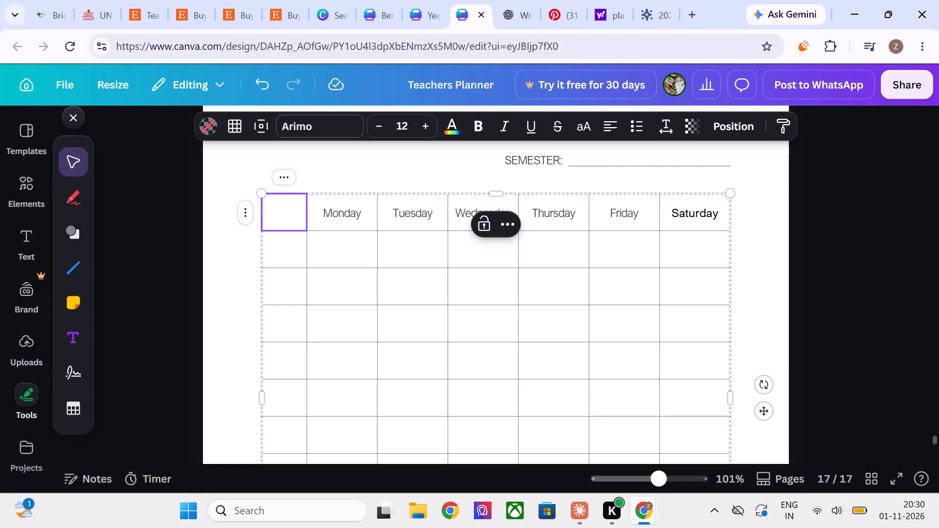
{"action": "type", "text": "eriod"}
{"action": "key", "text": "slash"}
{"action": "key", "text": "BackSpace"}
{"action": "key", "text": "space"}
{"action": "type", "text": "/ t"}
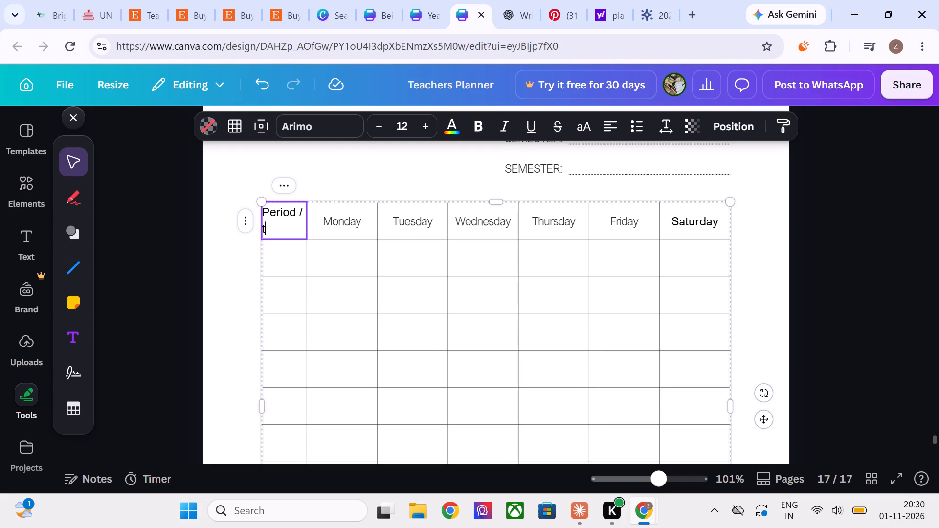
{"action": "key", "text": "BackSpace"}
{"action": "key", "text": "BackSpace"}
{"action": "key", "text": "BackSpace"}
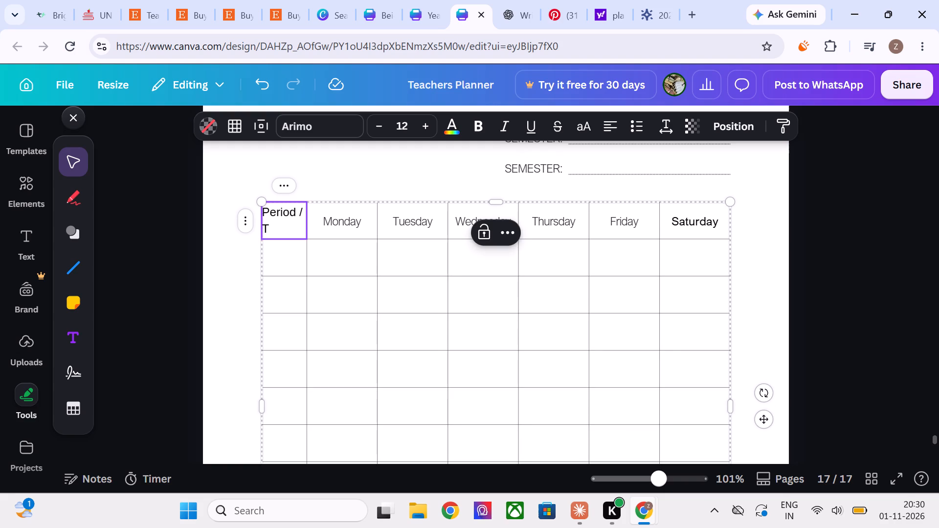
{"action": "type", "text": "ime"}
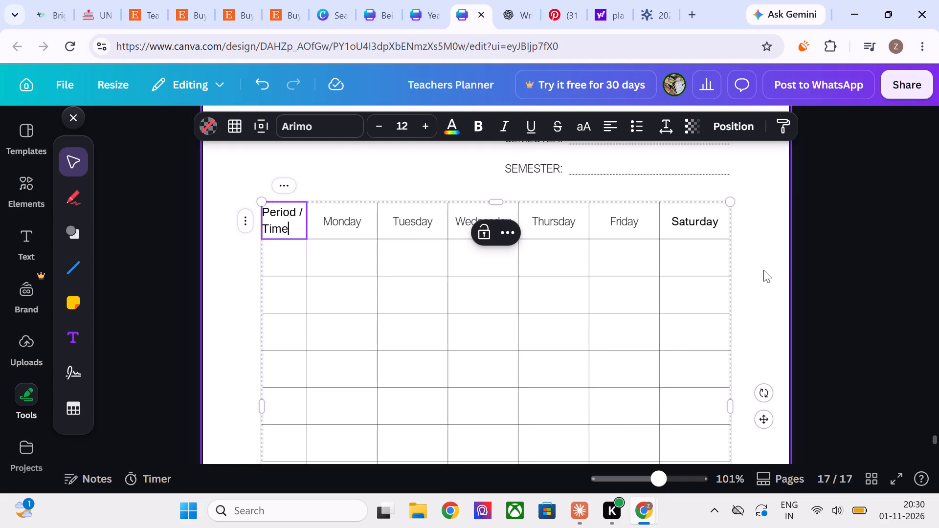
{"action": "left_click", "coordinate": [764, 271]}
{"action": "left_click", "coordinate": [894, 294]}
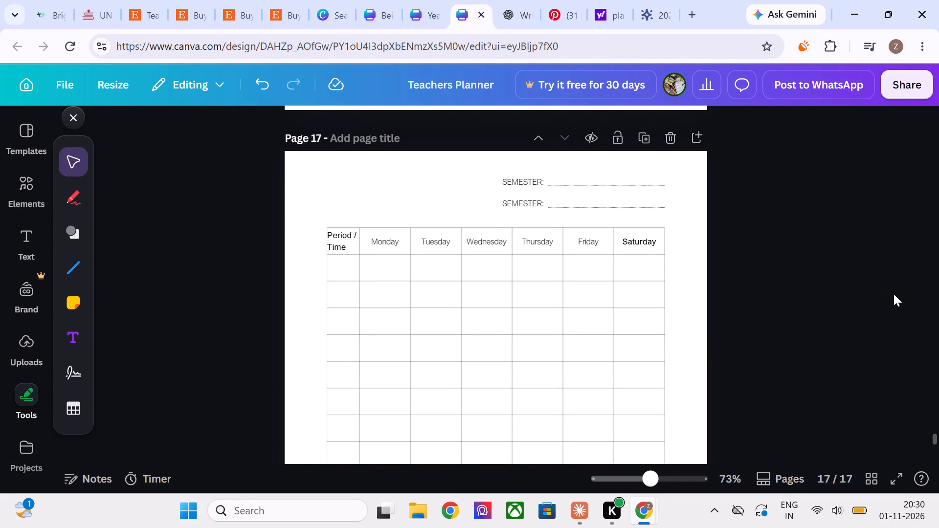
Close the browser tab holding the Beige Minimal Class Schedule template.
{"action": "scroll", "coordinate": [894, 294], "scroll_direction": "down", "scroll_amount": 5}
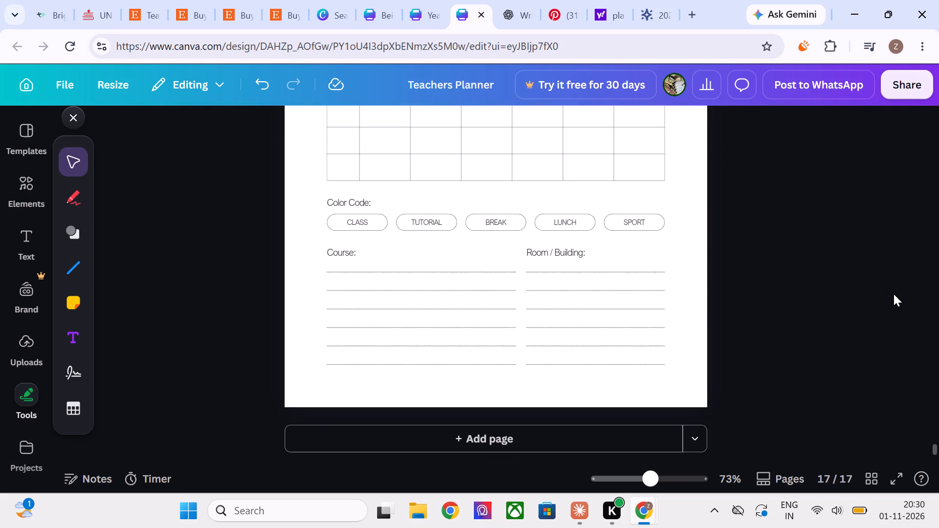
{"action": "scroll", "coordinate": [350, 262], "scroll_direction": "right", "scroll_amount": 1}
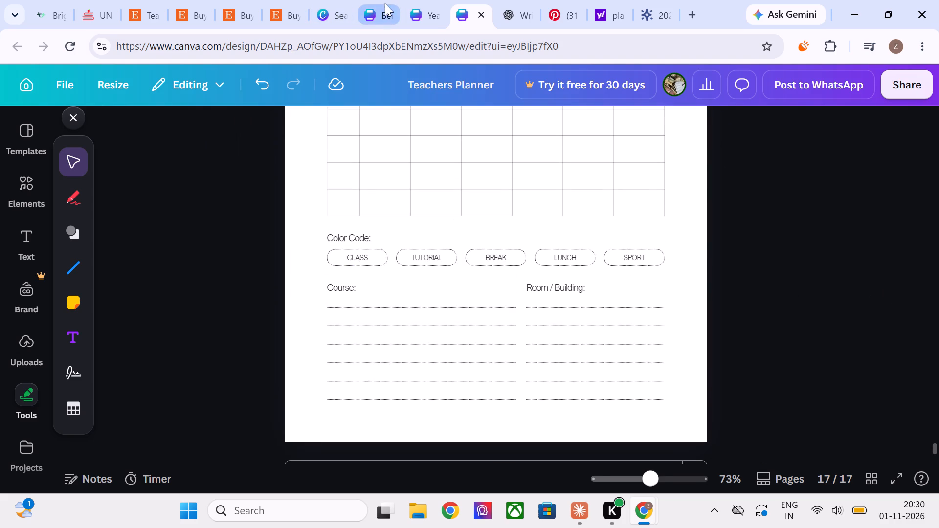
{"action": "left_click", "coordinate": [385, 5]}
{"action": "left_click", "coordinate": [390, 12]}
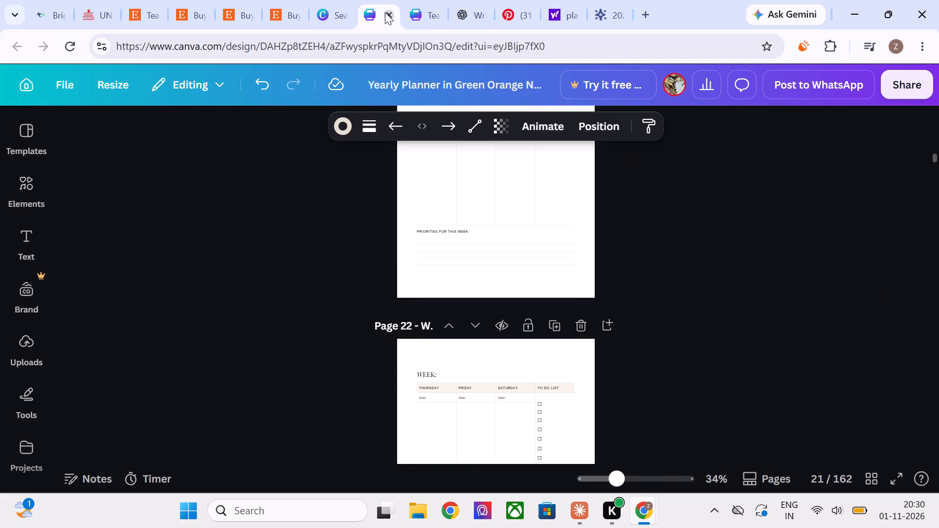
From the class schedule portrait template results, open the Beige and Gray Minimalist Class Schedule for customising and look over its layout.
{"action": "left_click", "coordinate": [334, 23]}
{"action": "left_click", "coordinate": [903, 96]}
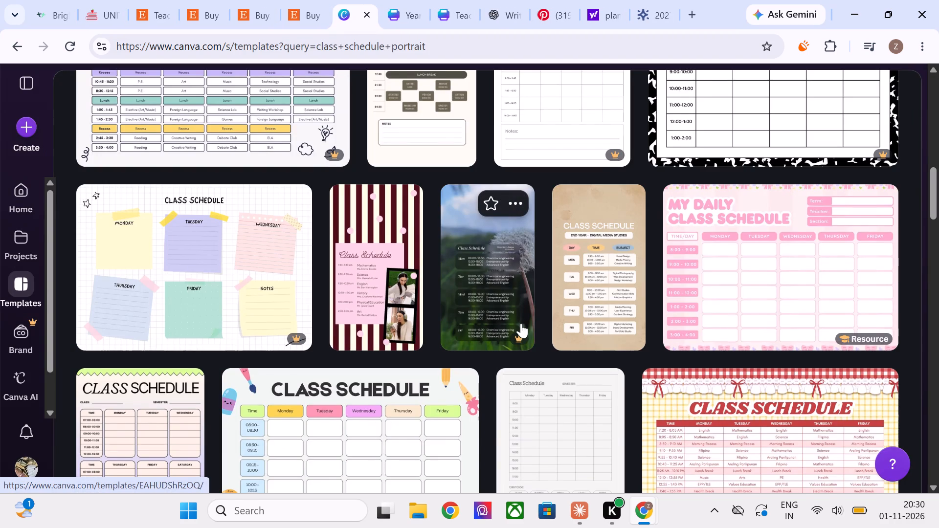
{"action": "scroll", "coordinate": [521, 323], "scroll_direction": "up", "scroll_amount": 2}
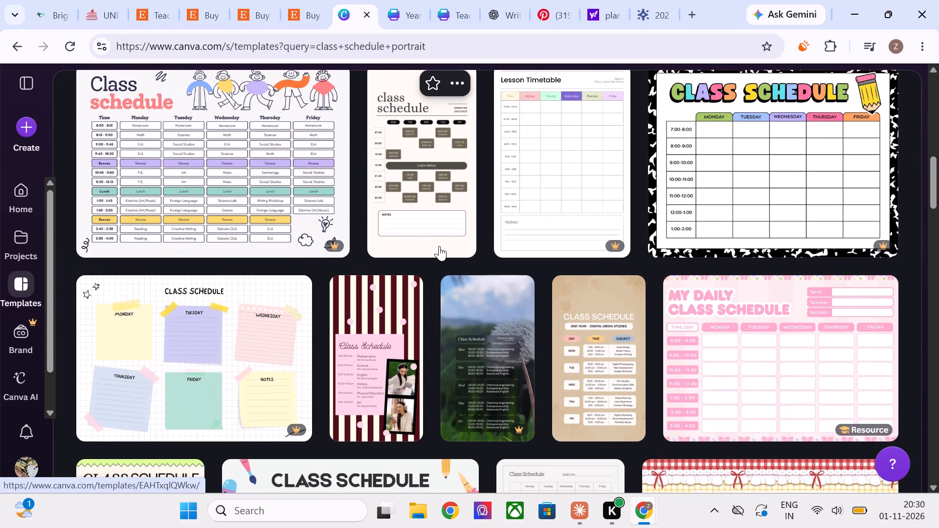
{"action": "double_click", "coordinate": [439, 242]}
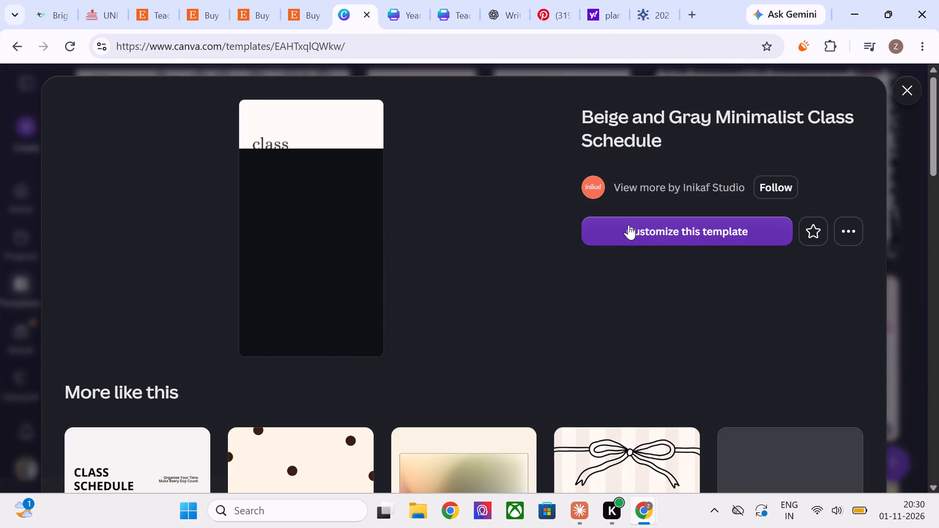
{"action": "left_click", "coordinate": [631, 227]}
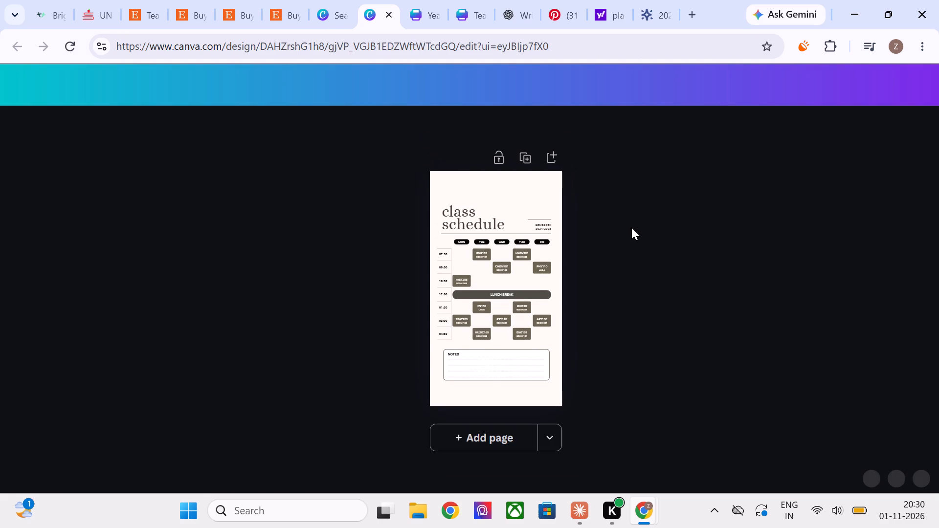
{"action": "scroll", "coordinate": [631, 227], "scroll_direction": "down", "scroll_amount": 1}
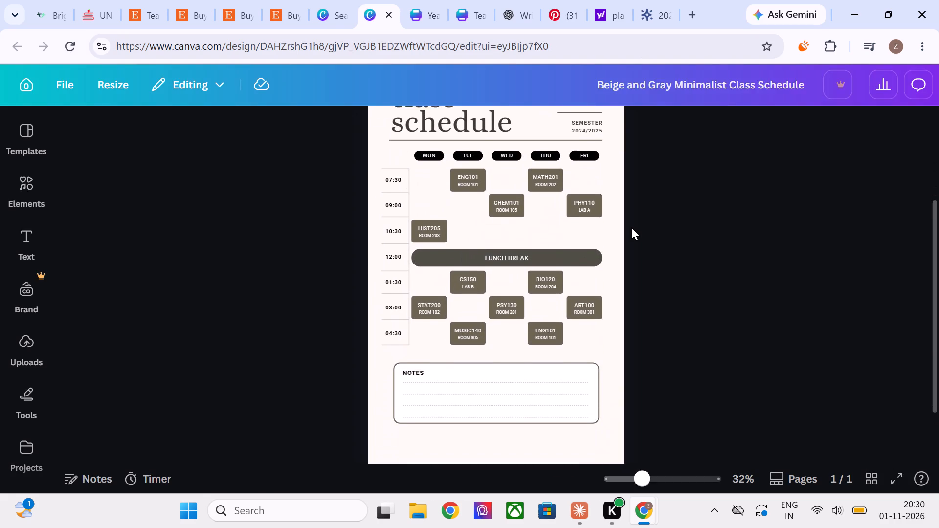
{"action": "scroll", "coordinate": [631, 227], "scroll_direction": "down", "scroll_amount": 1}
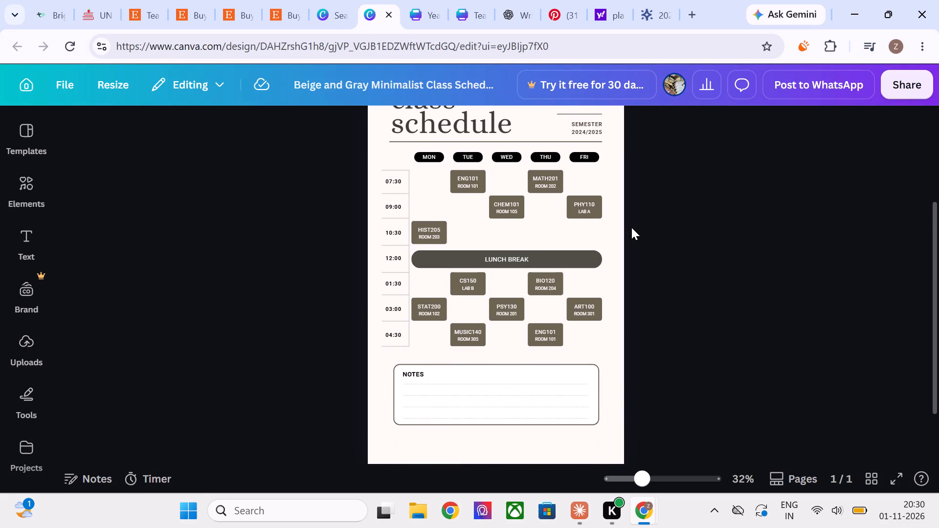